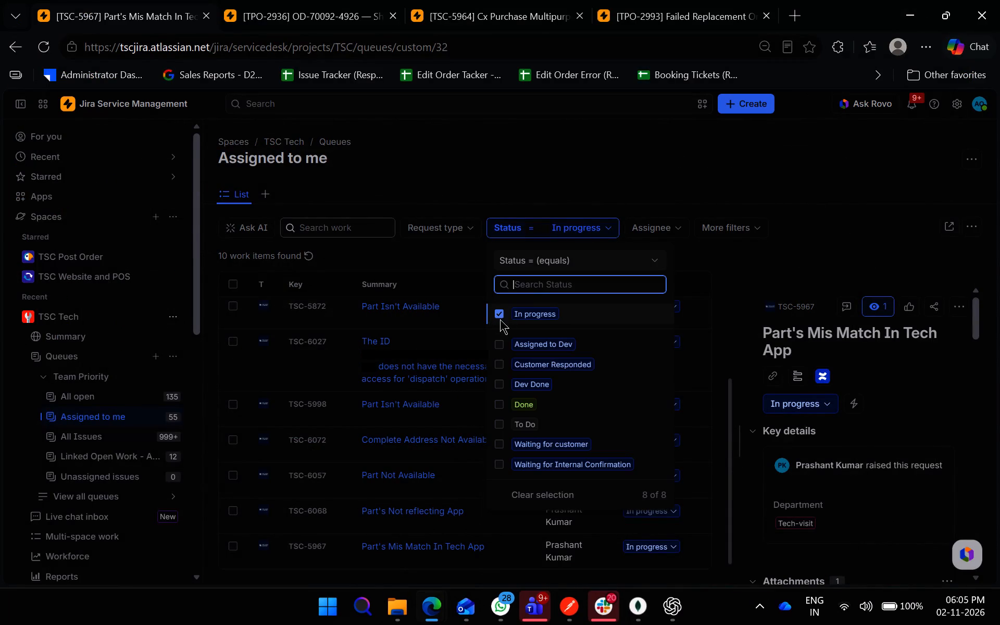
Filter the Assigned to me queue by the In progress status.
left_click(502, 318)
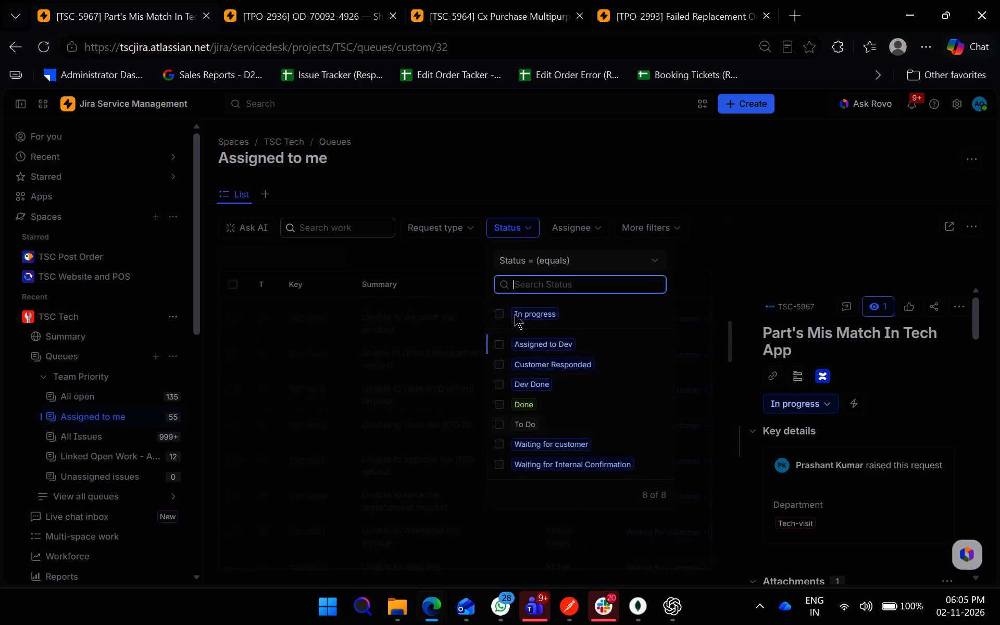
Filter the Assigned to me queue by the In progress status and collapse the navigation sidebar.
left_click(506, 311)
left_click(843, 235)
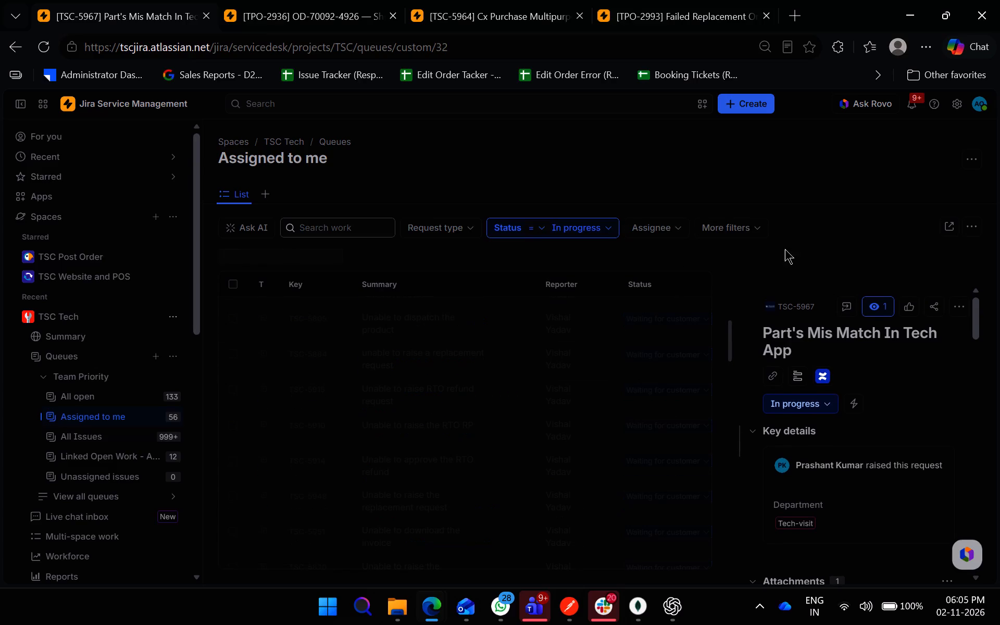
left_click(21, 102)
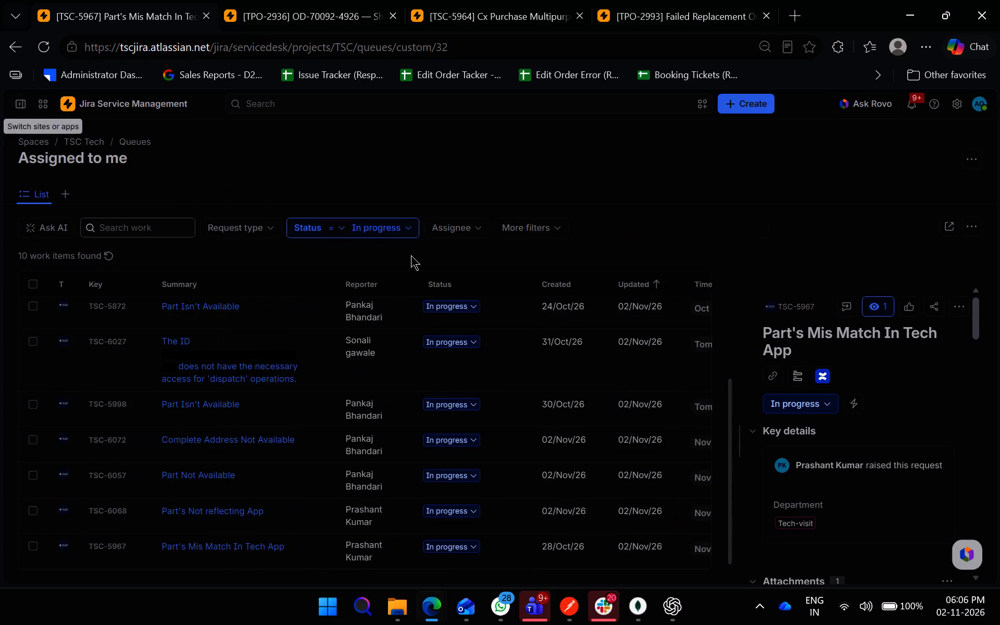
Open ticket TSC-5872, Part Isn't Available, and review its issue description, attached screenshot and comment history.
left_click(315, 310)
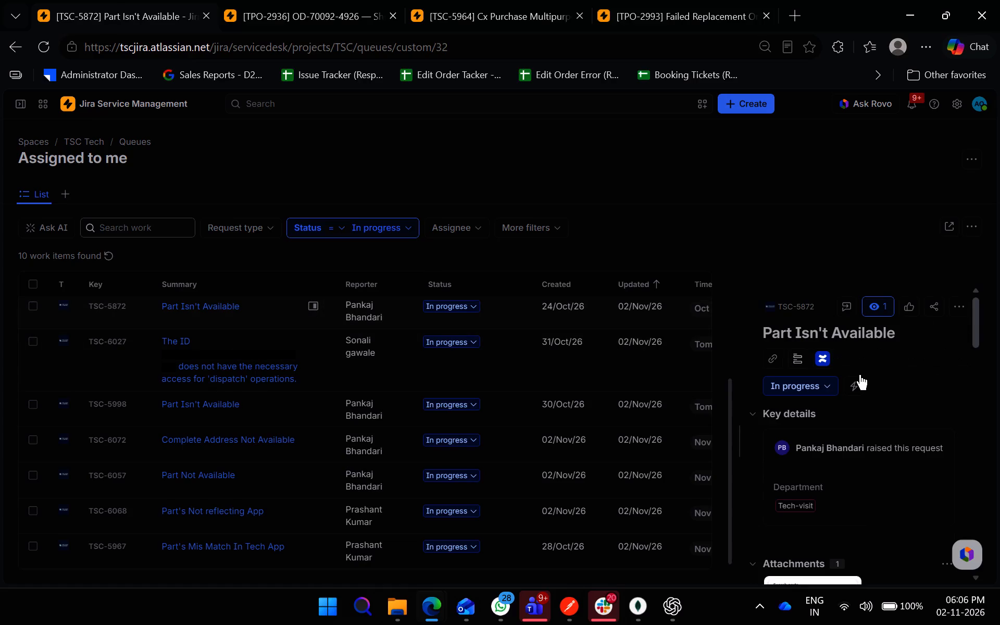
scroll(861, 373, "down", 6)
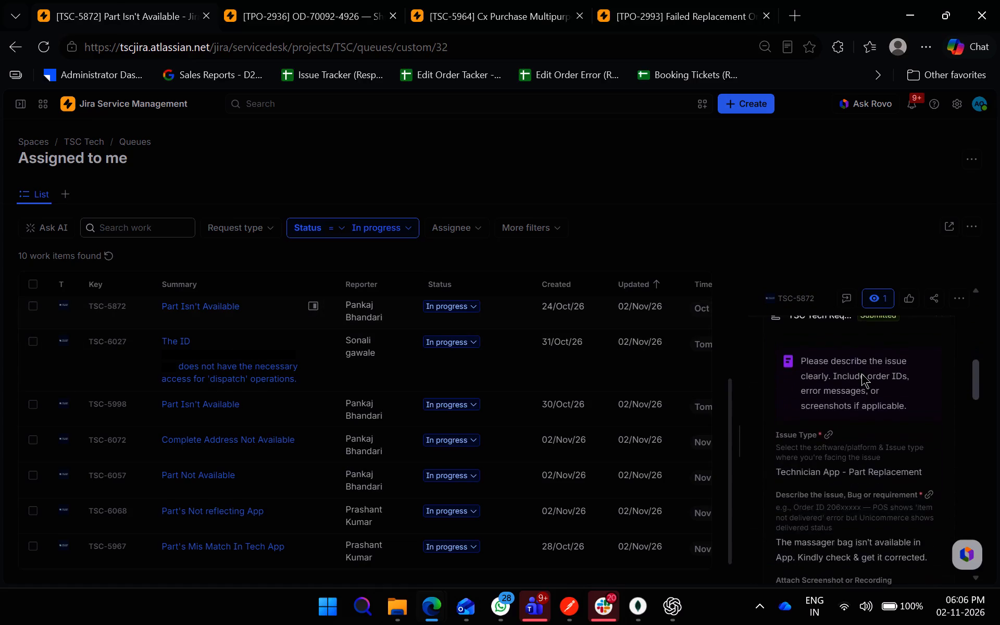
scroll(861, 373, "down", 3)
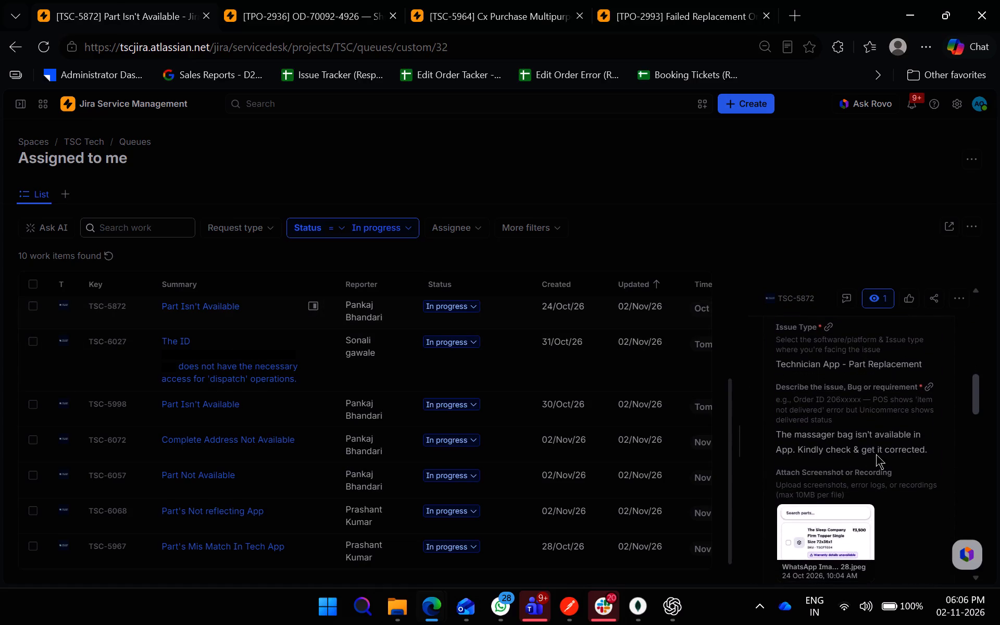
scroll(869, 449, "down", 1)
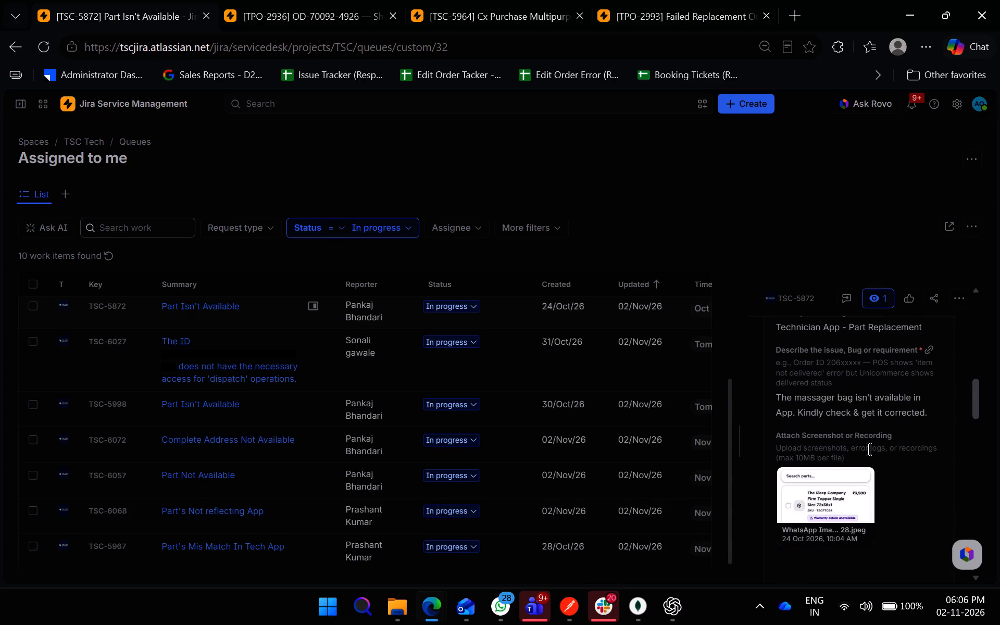
scroll(869, 449, "down", 1)
left_click(817, 479)
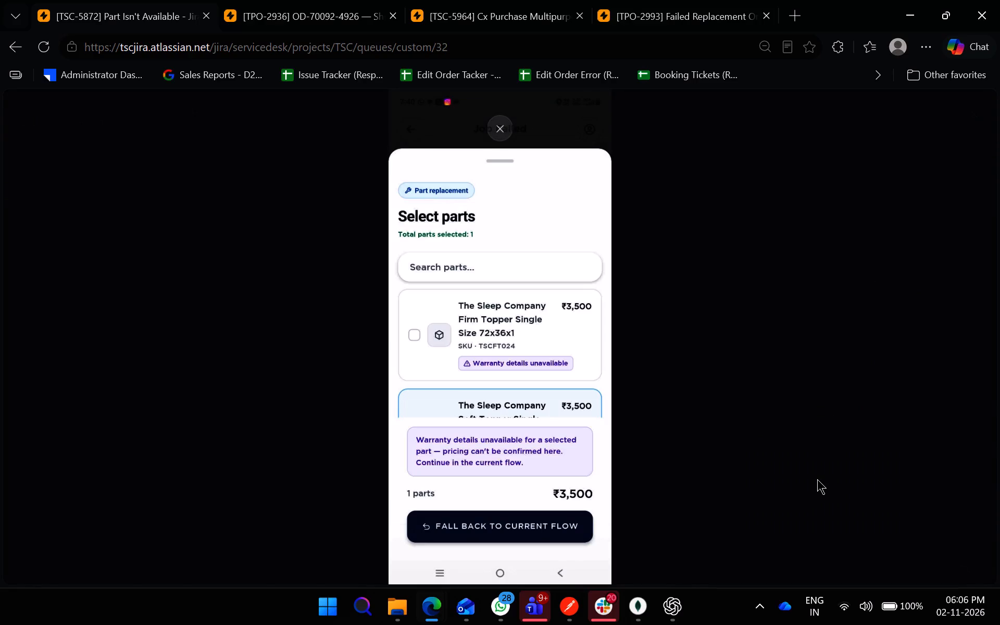
left_click(817, 479)
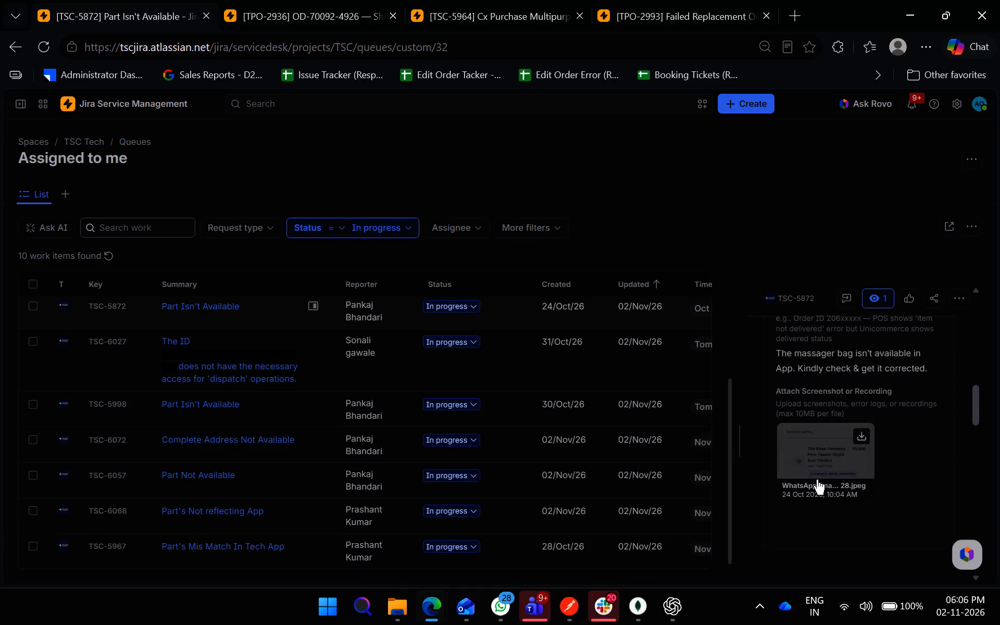
scroll(926, 498, "down", 6)
scroll(926, 498, "up", 1)
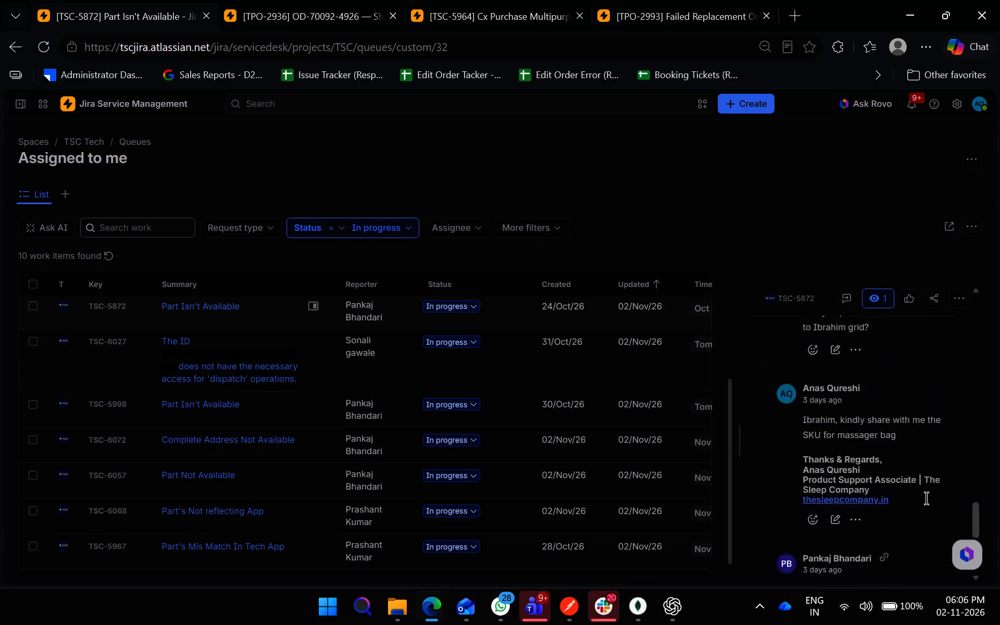
scroll(926, 498, "up", 2)
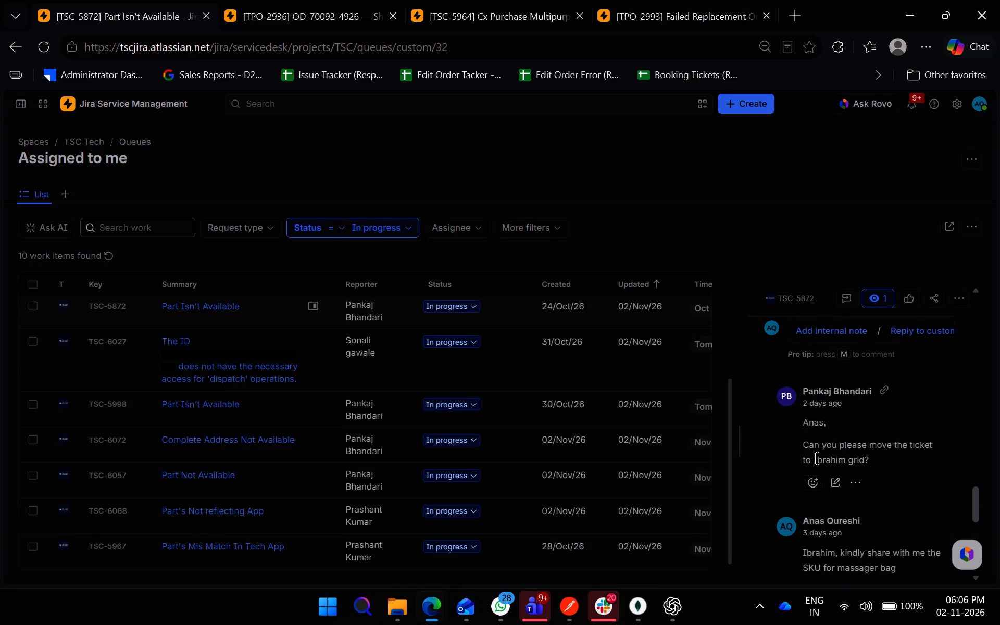
Examine ticket TSC-5872's comments, issue description, attached screenshot and details.
scroll(886, 492, "up", 8)
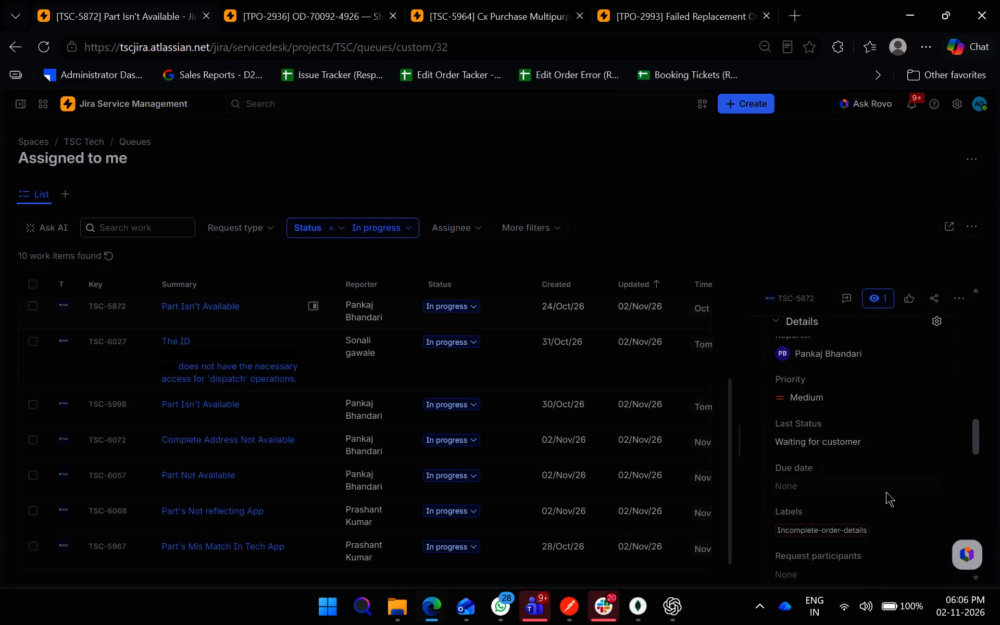
scroll(886, 492, "up", 7)
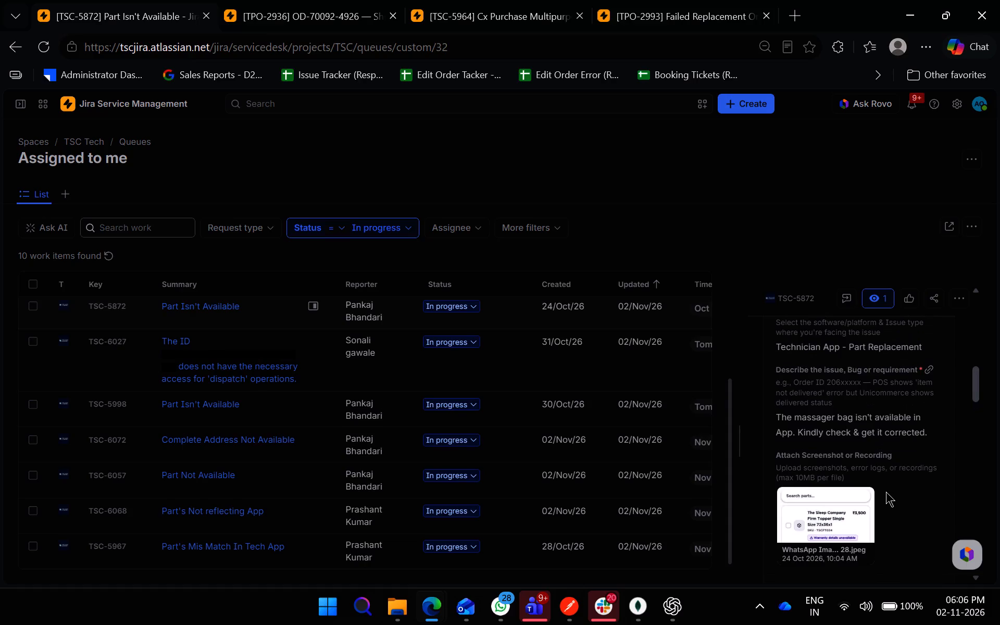
scroll(886, 492, "down", 1)
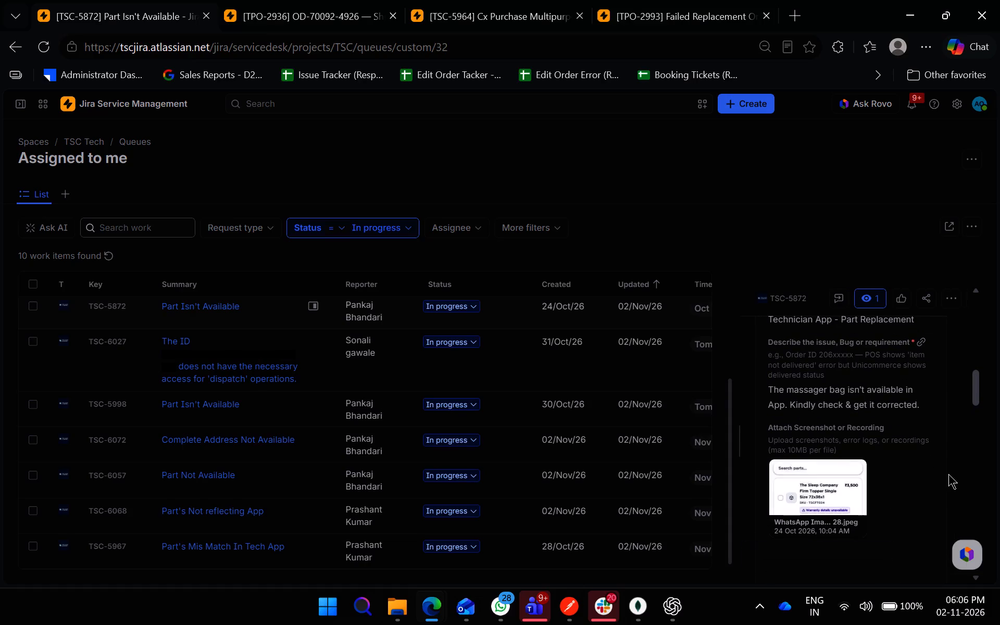
left_click(811, 483)
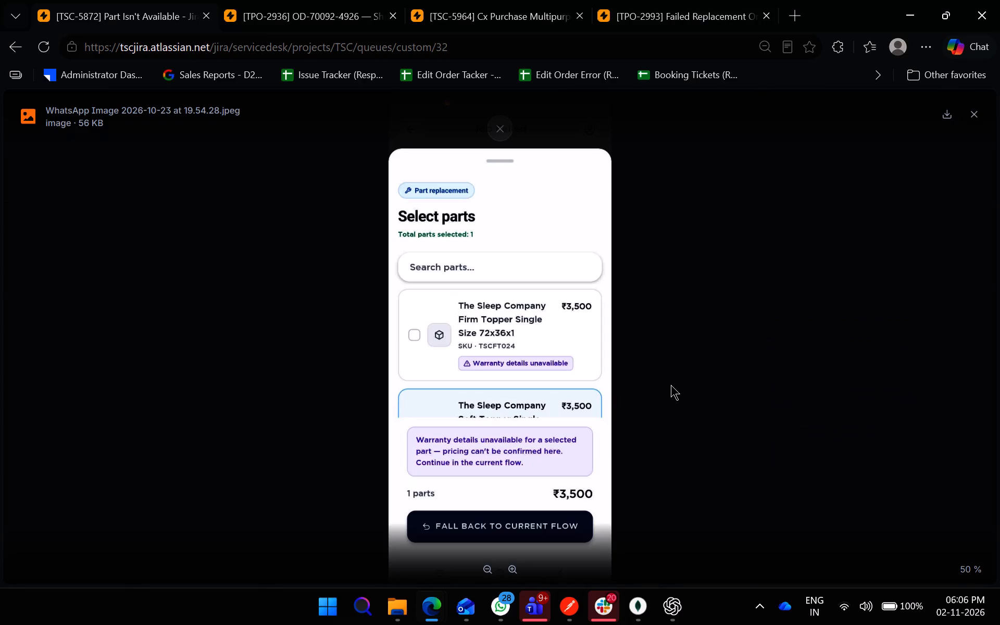
scroll(671, 385, "down", 1)
left_click(972, 107)
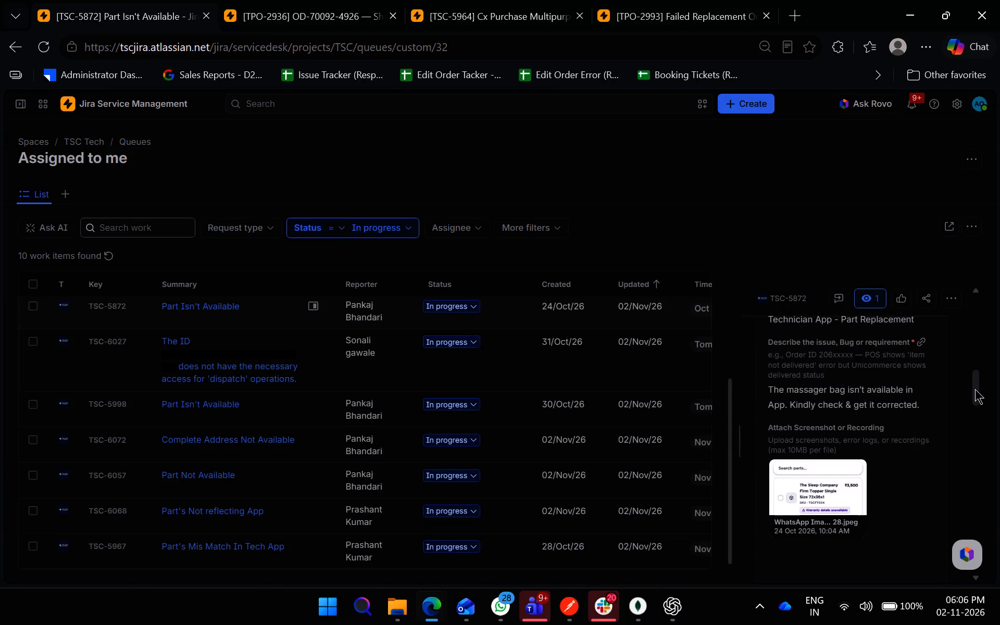
left_click_drag(976, 390, 982, 440)
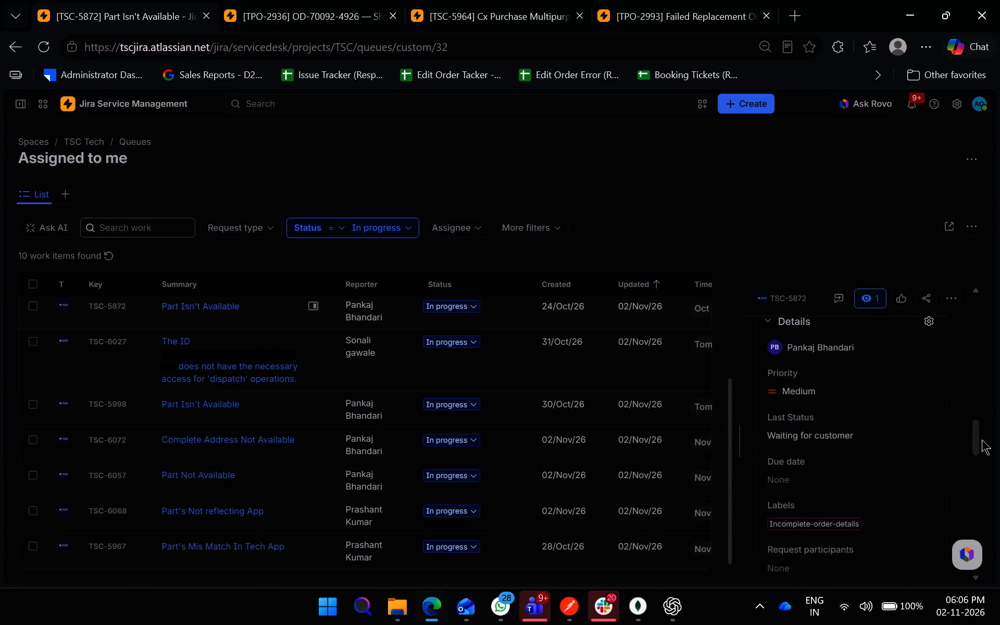
left_click_drag(982, 440, 982, 444)
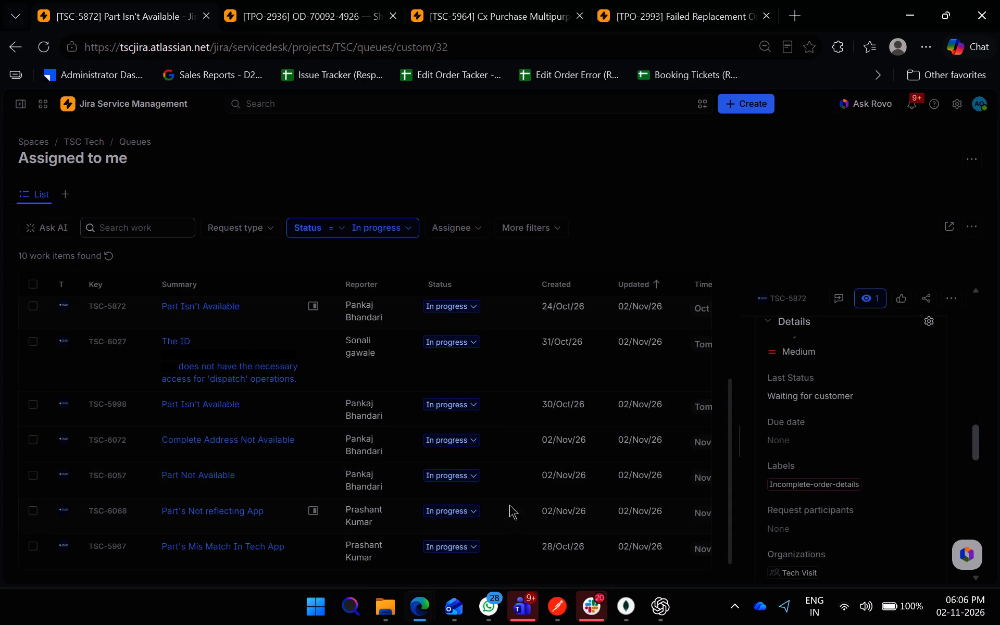
Open ticket TSC-6057, Part Not Available, from the queue and skim through its attached WhatsApp video.
left_click(518, 478)
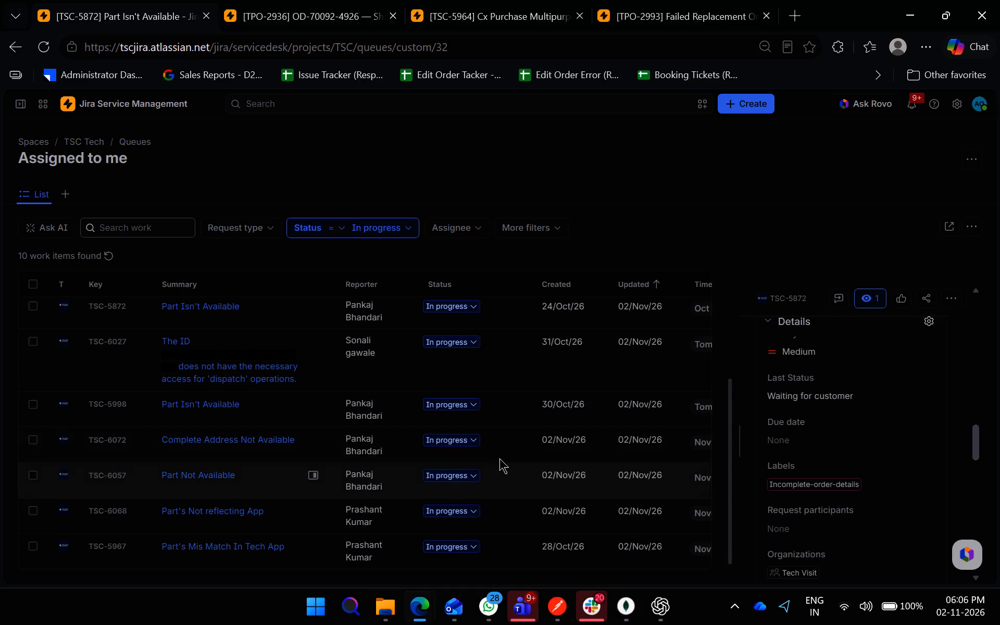
left_click(558, 476)
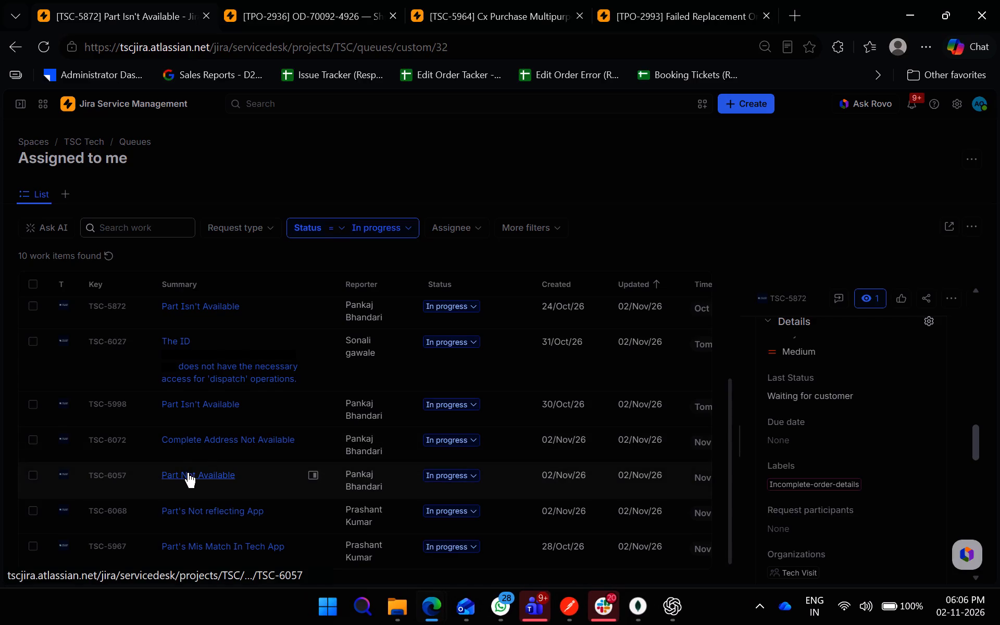
left_click(189, 472)
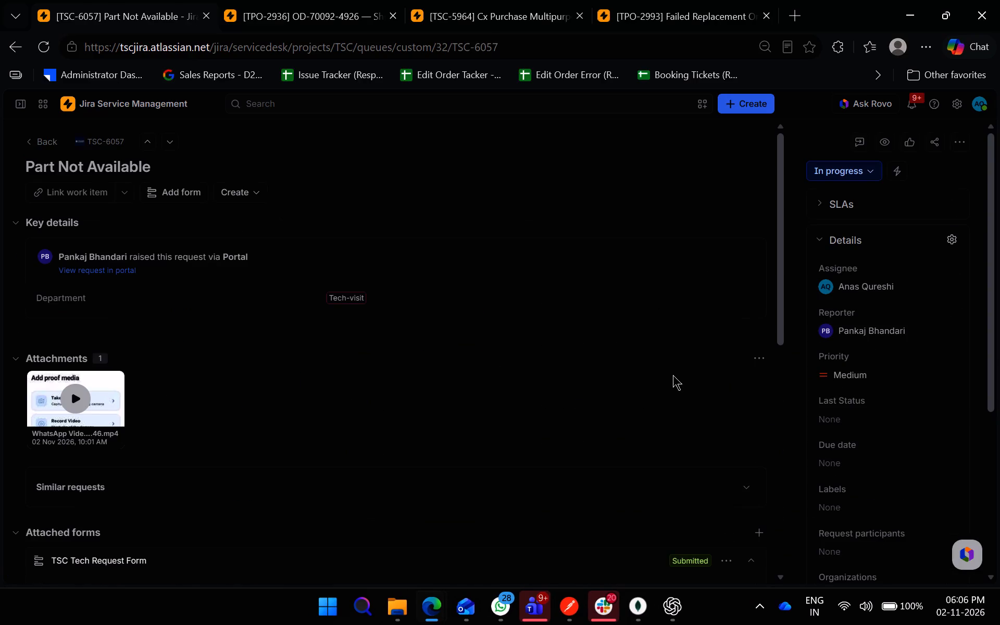
left_click(78, 402)
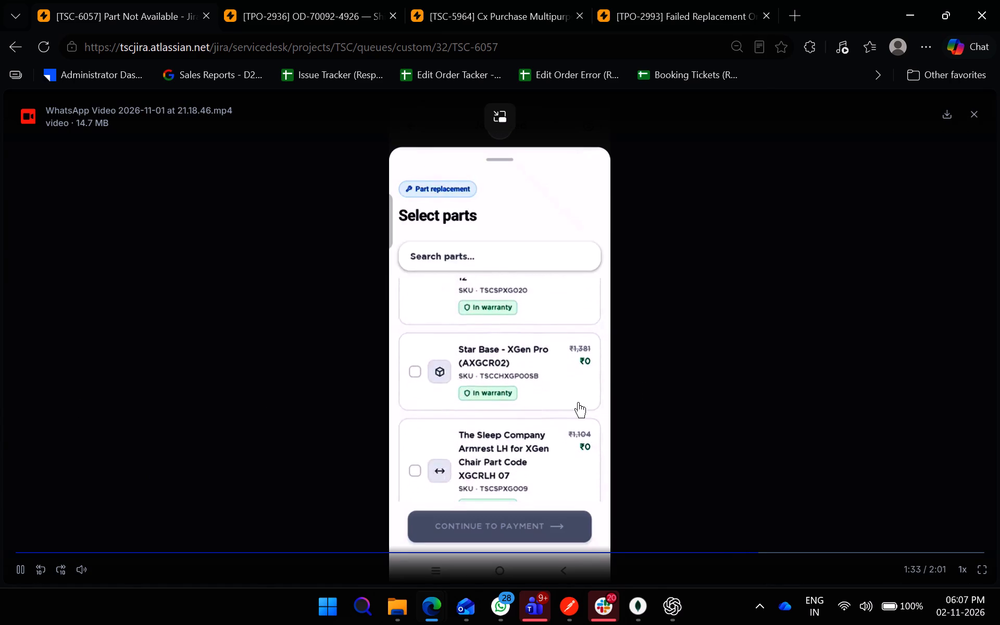
left_click(360, 552)
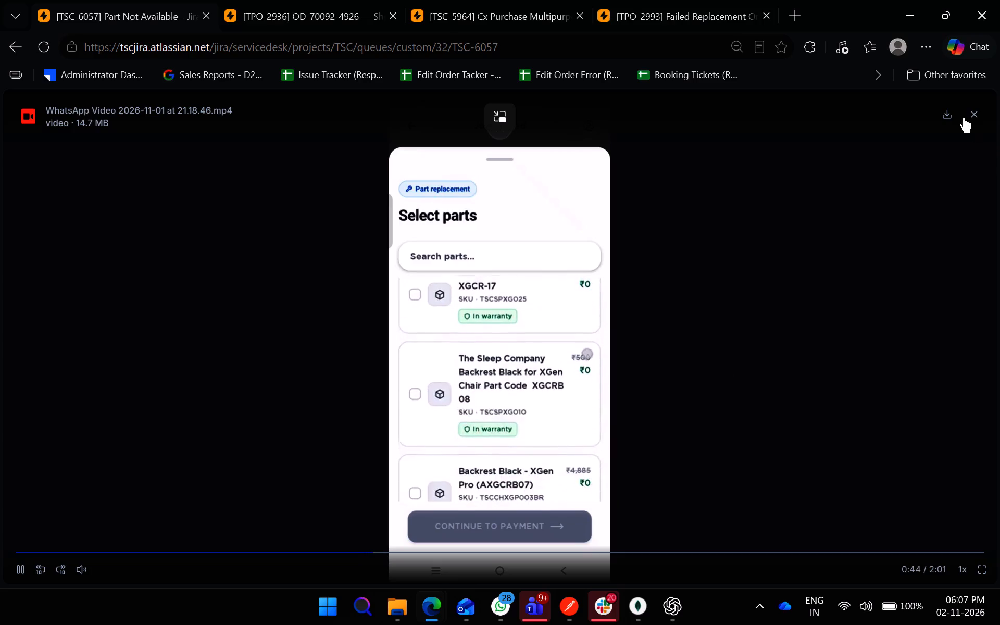
left_click(972, 111)
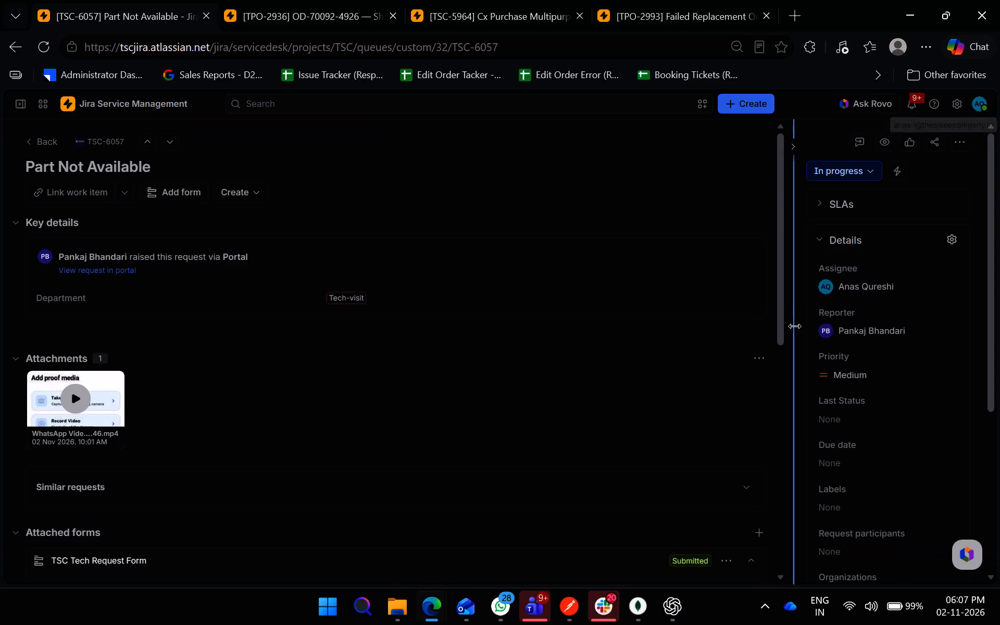
Examine TSC-6057's submitted request form for the issue description and order ID, and rewatch the attached recording.
left_click_drag(776, 317, 773, 373)
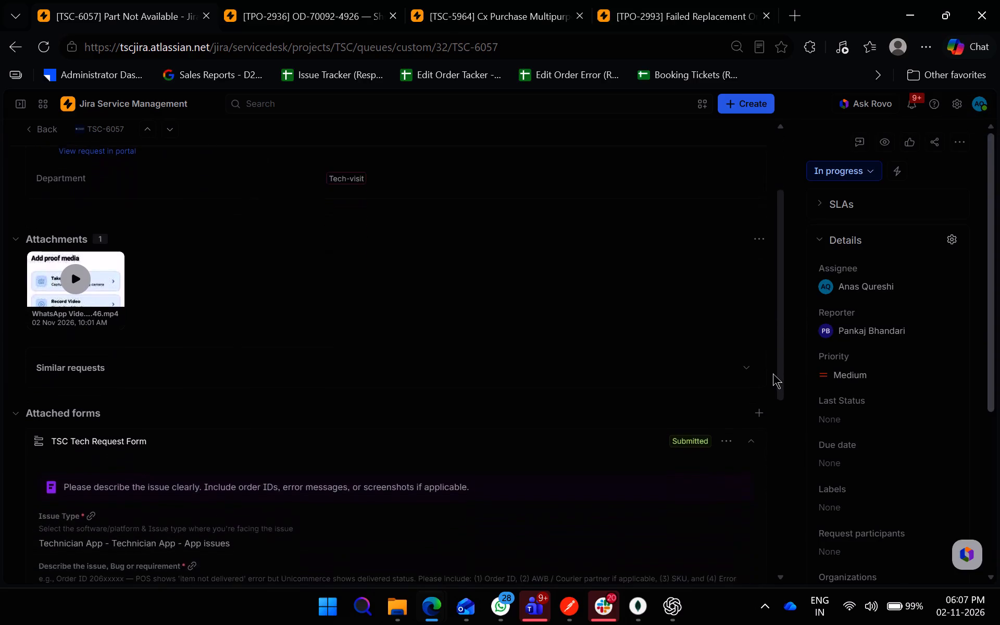
left_click_drag(773, 373, 787, 264)
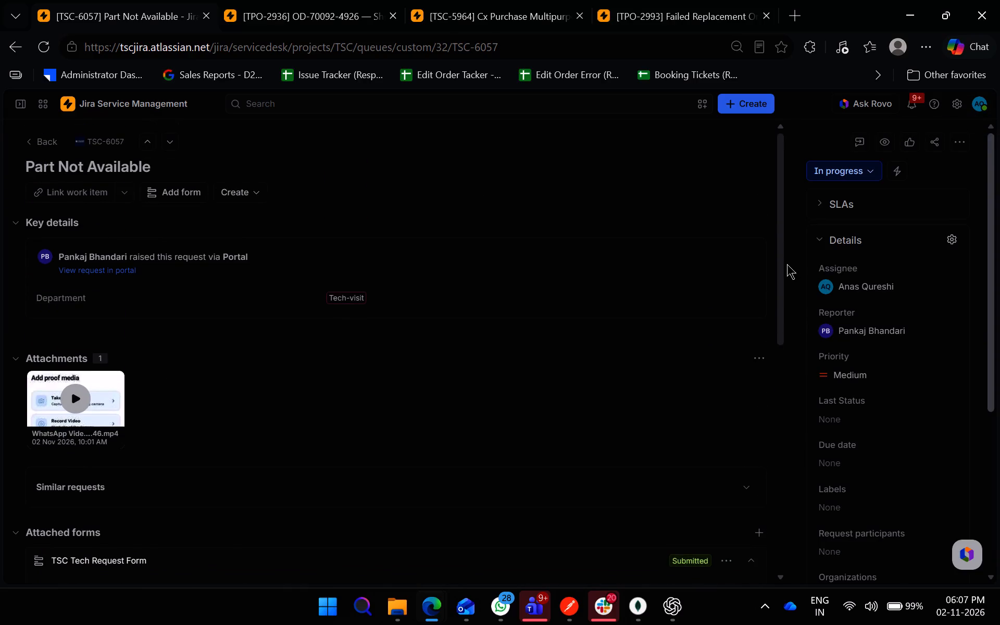
left_click_drag(787, 264, 787, 267)
scroll(502, 373, "down", 2)
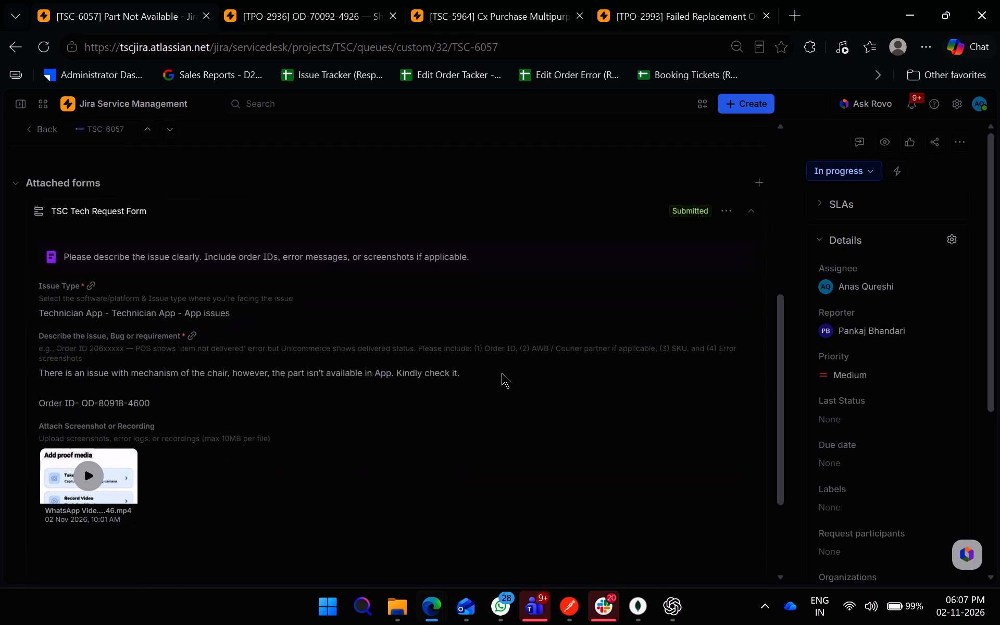
scroll(502, 373, "down", 4)
left_click_drag(149, 266, 78, 284)
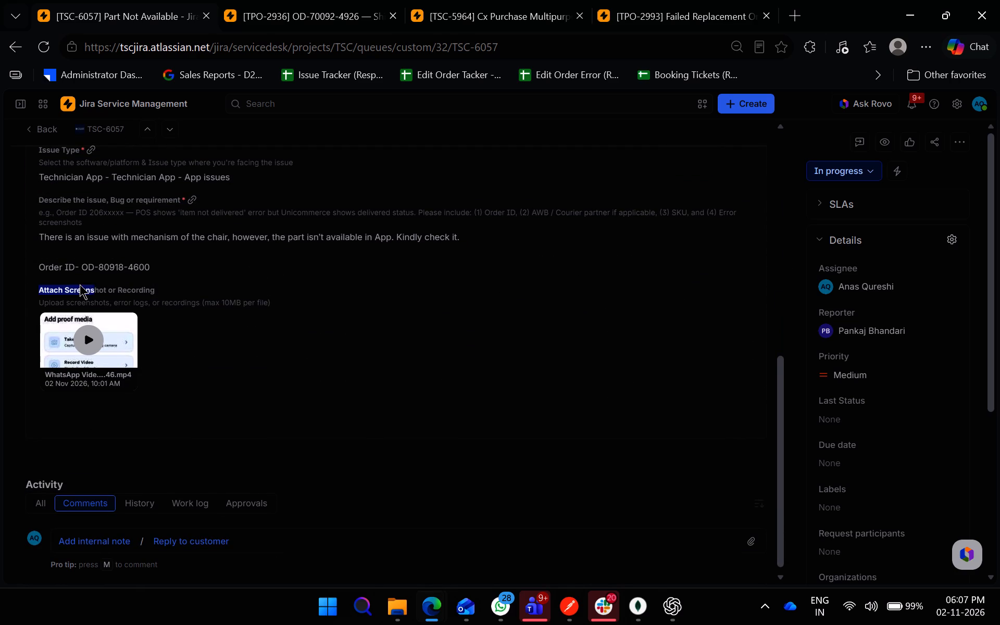
left_click_drag(78, 284, 76, 283)
left_click(369, 417)
scroll(369, 417, "down", 6)
scroll(369, 417, "up", 1)
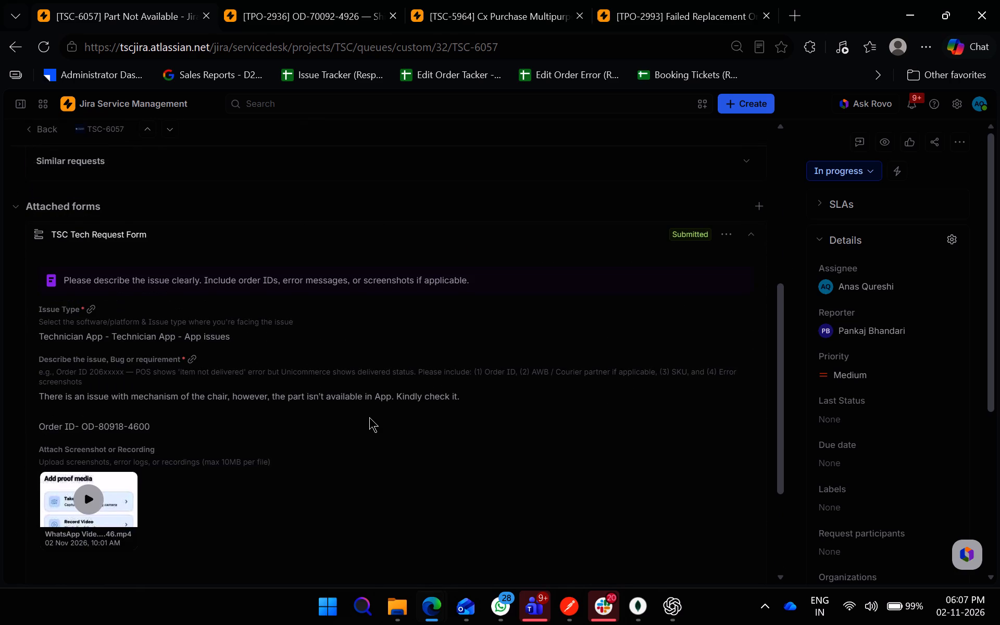
left_click(100, 493)
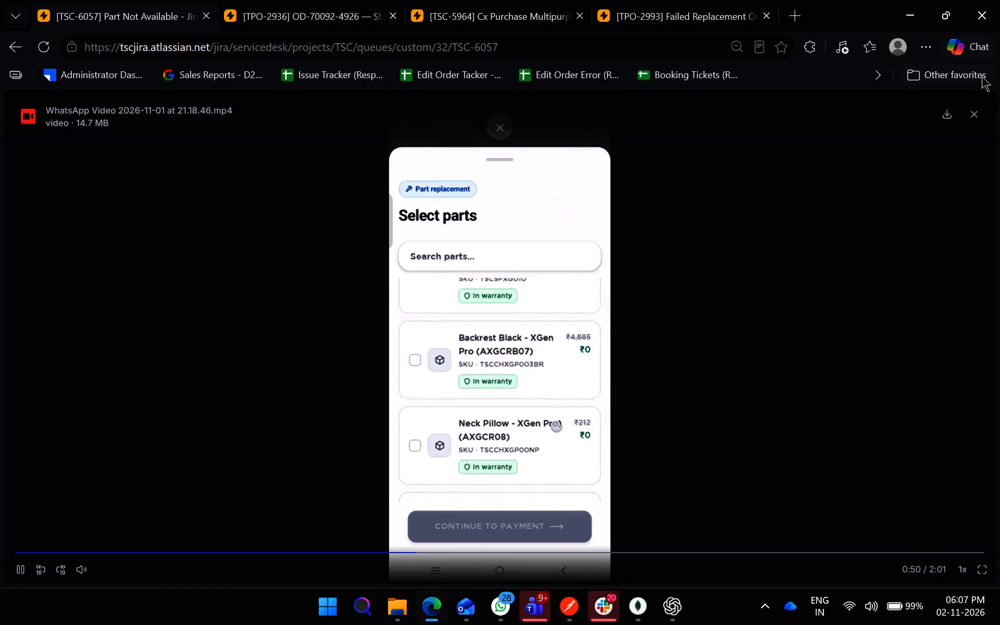
left_click(978, 114)
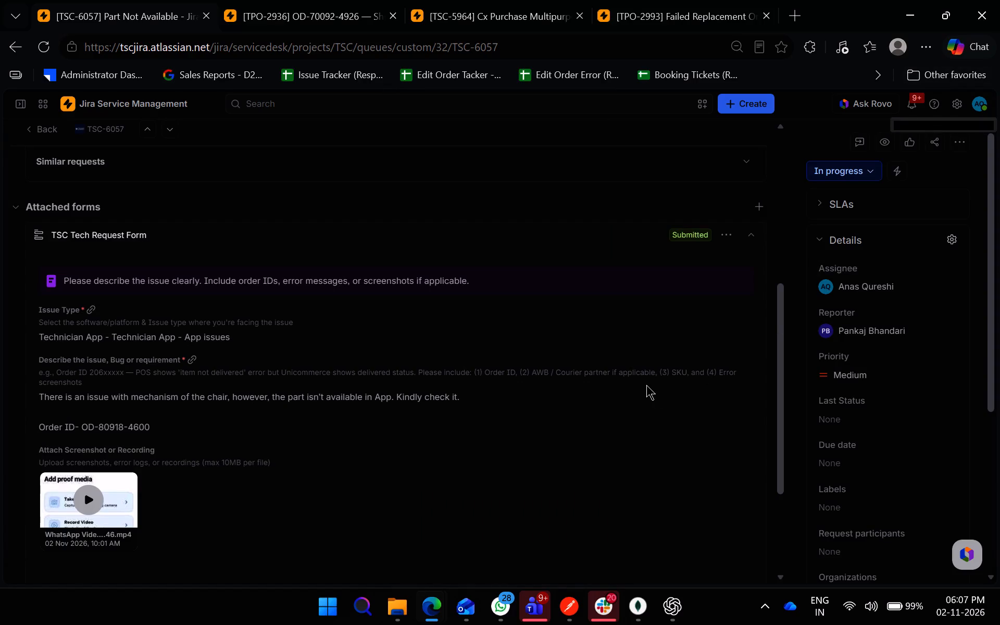
left_click(782, 420)
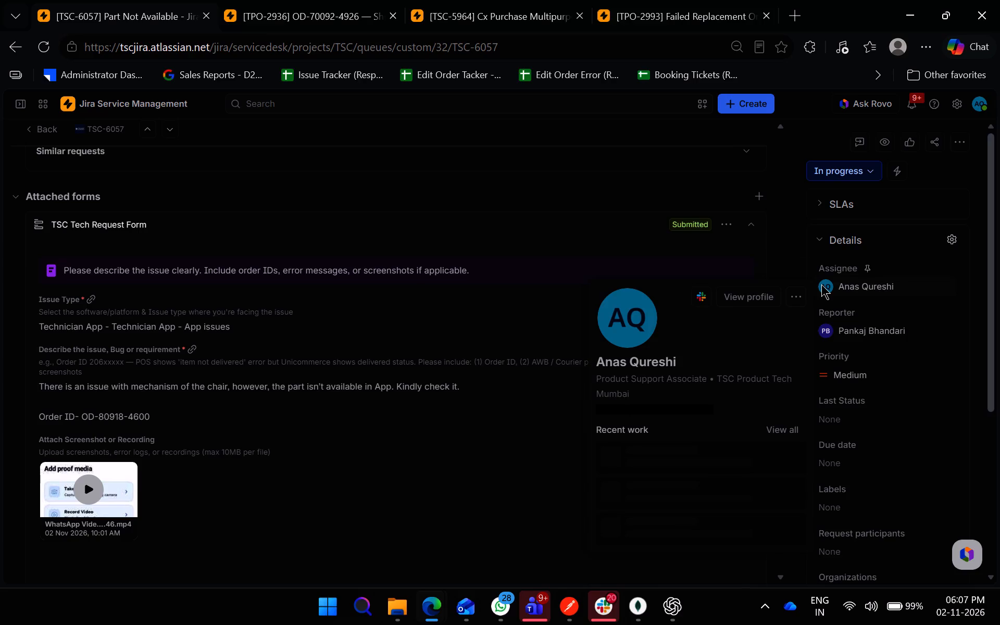
left_click(490, 436)
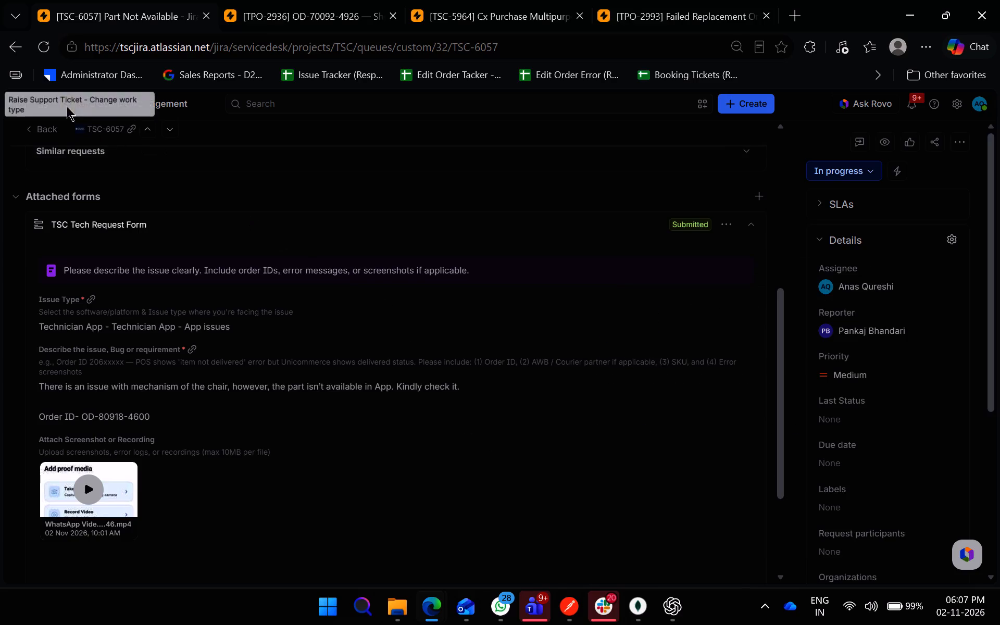
Return to the Assigned to me queue and filter it by the In progress status.
left_click(11, 41)
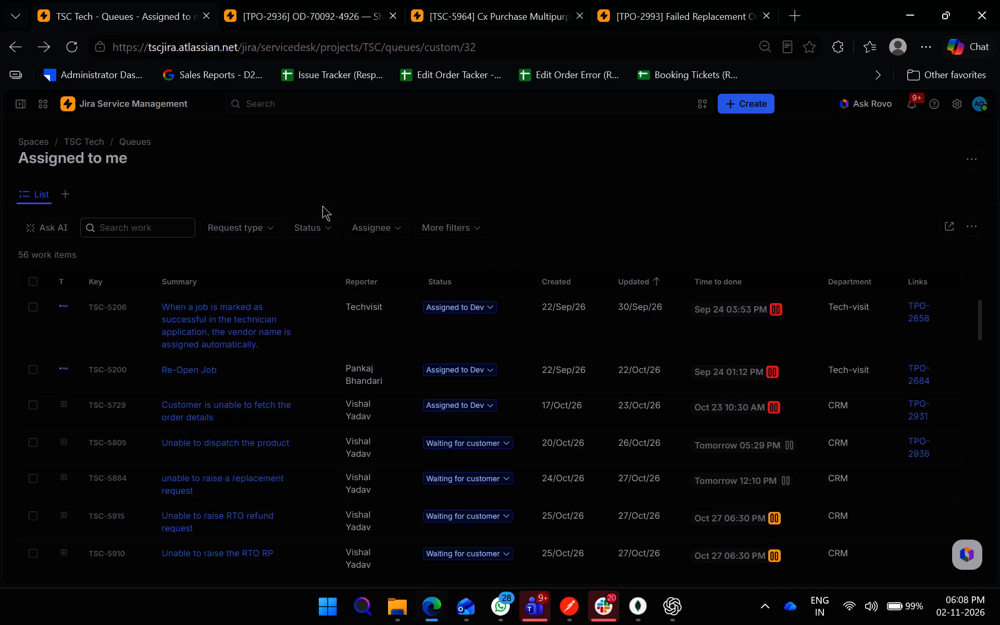
left_click(314, 231)
scroll(374, 440, "down", 6)
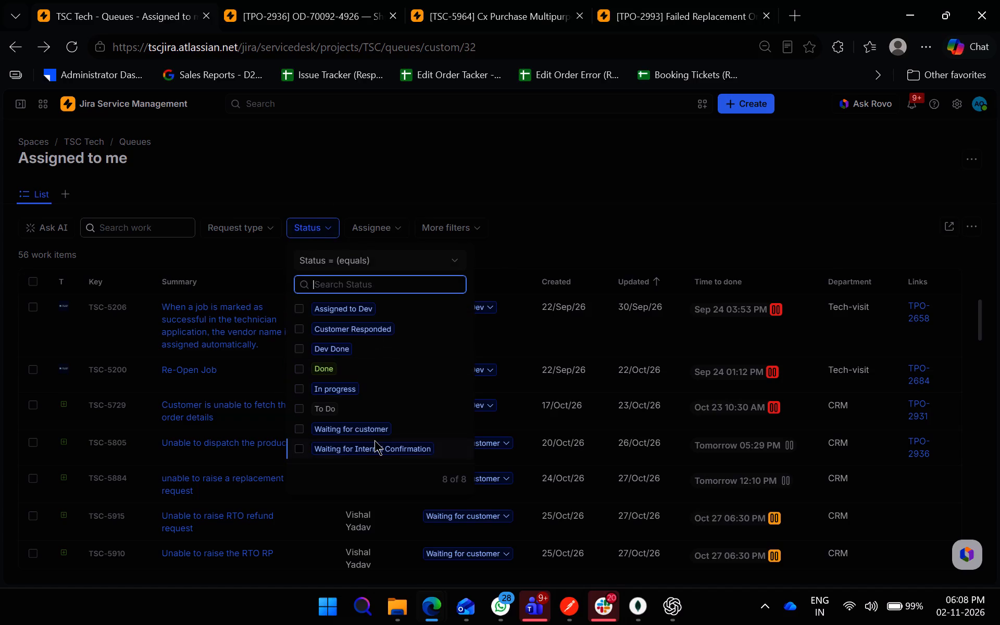
left_click(339, 394)
left_click(717, 195)
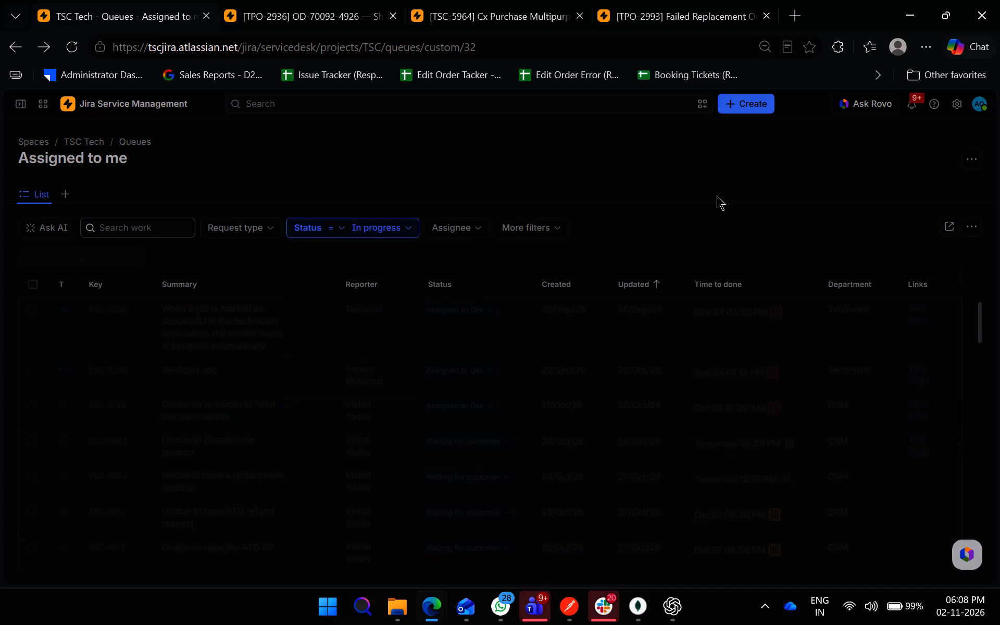
Open ticket TSC-5997 beside the queue and examine its issue description and first attached screenshot.
scroll(484, 268, "down", 1)
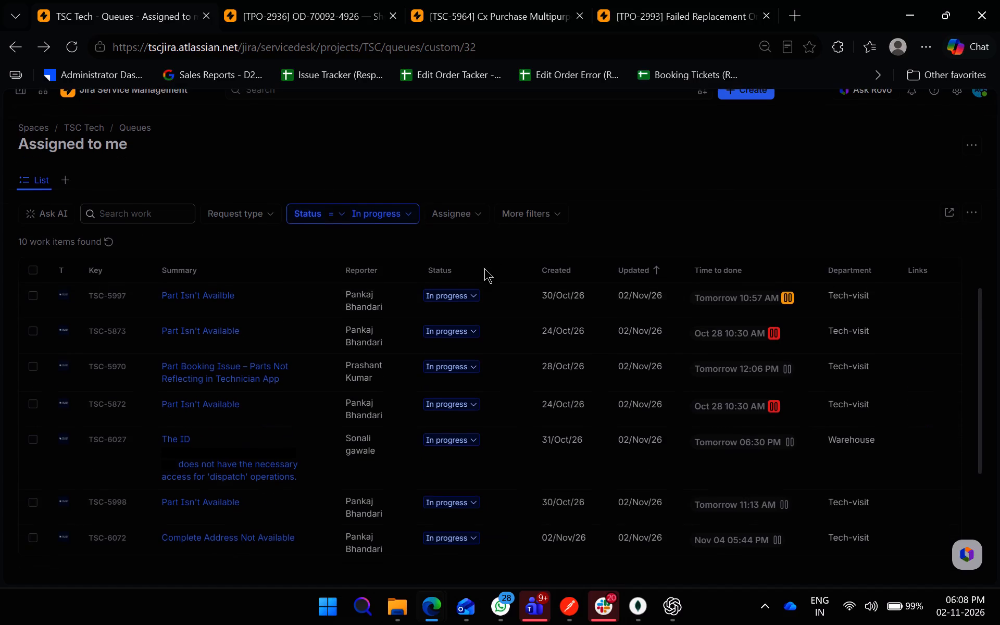
scroll(484, 268, "down", 1)
left_click(315, 310)
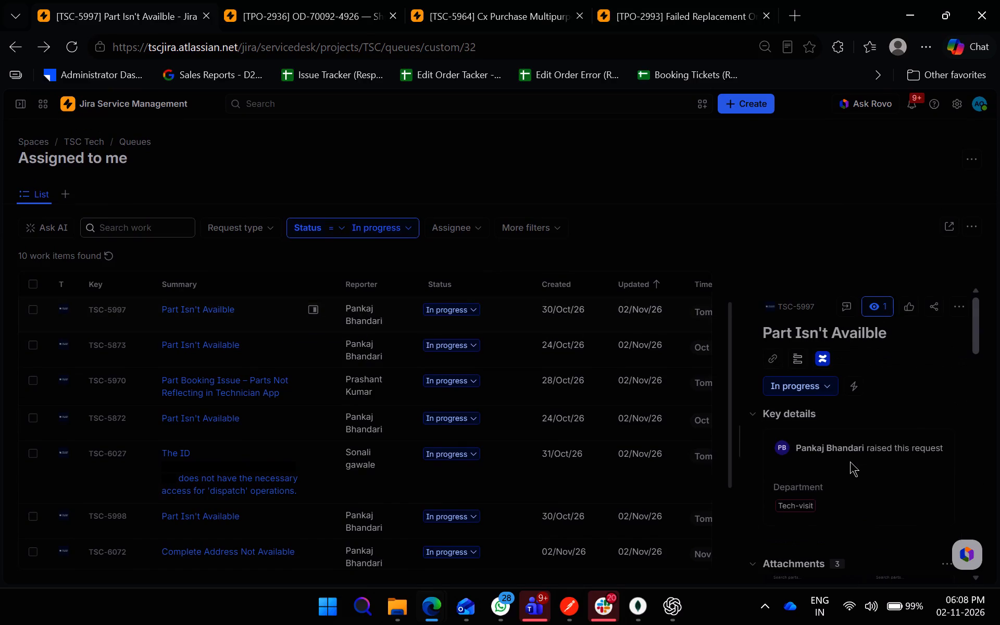
scroll(850, 461, "down", 4)
scroll(850, 461, "right", 1)
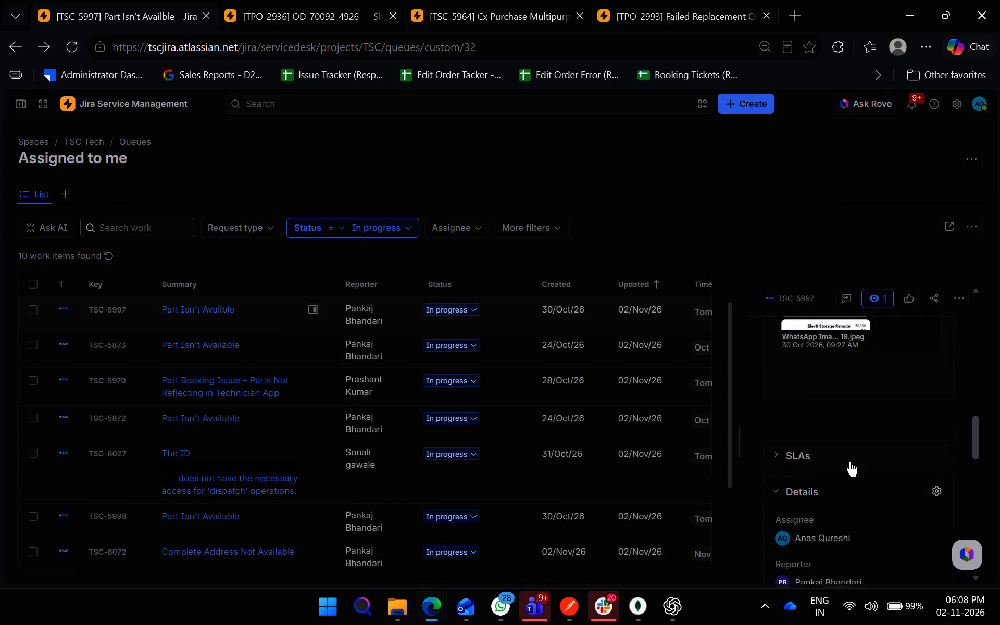
scroll(850, 461, "right", 1)
scroll(954, 411, "up", 2)
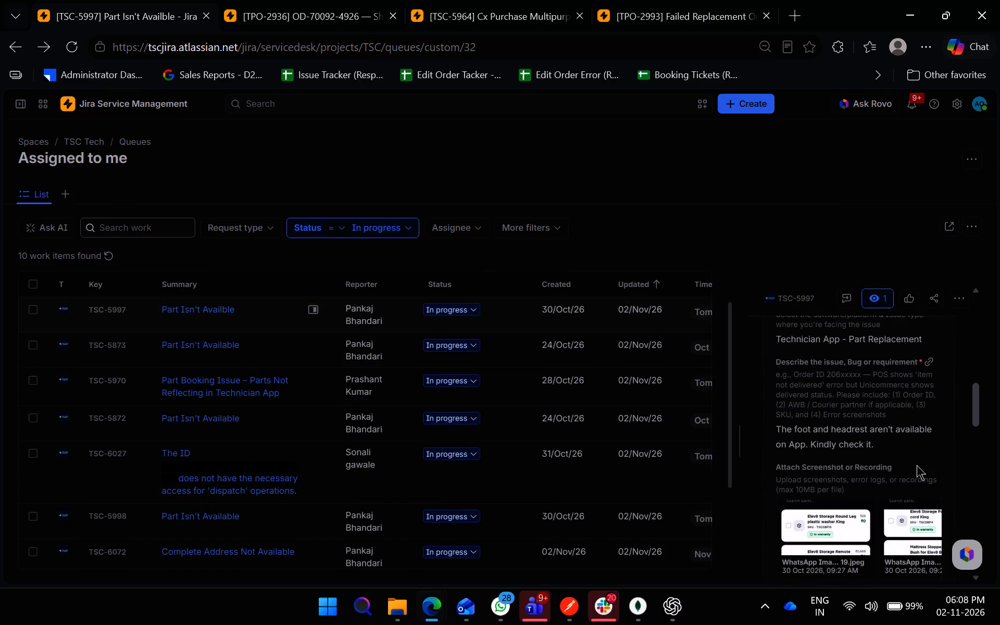
scroll(913, 470, "up", 1)
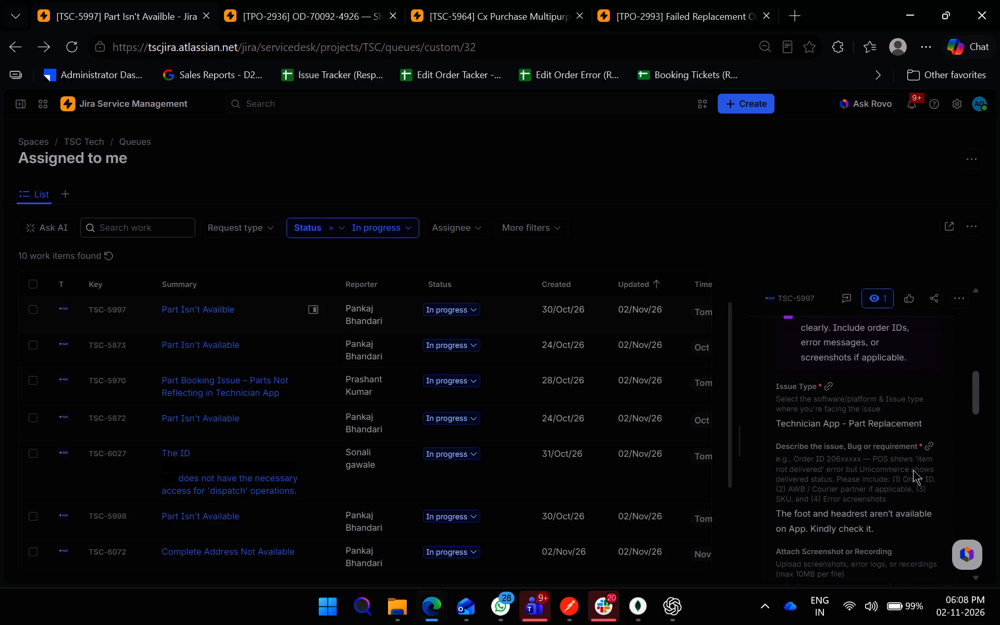
scroll(913, 470, "up", 1)
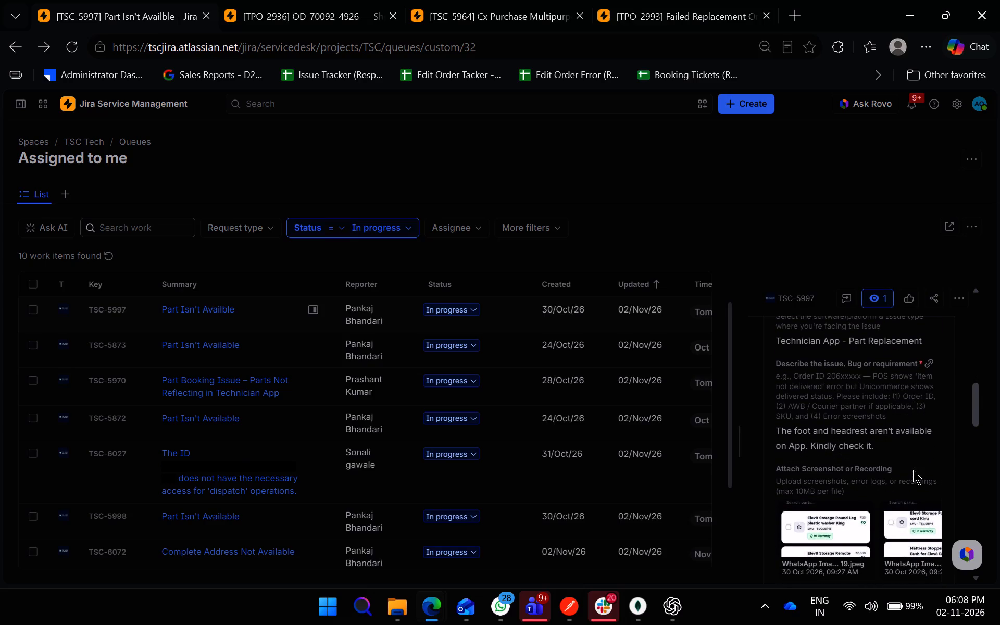
scroll(913, 470, "up", 1)
scroll(913, 470, "down", 1)
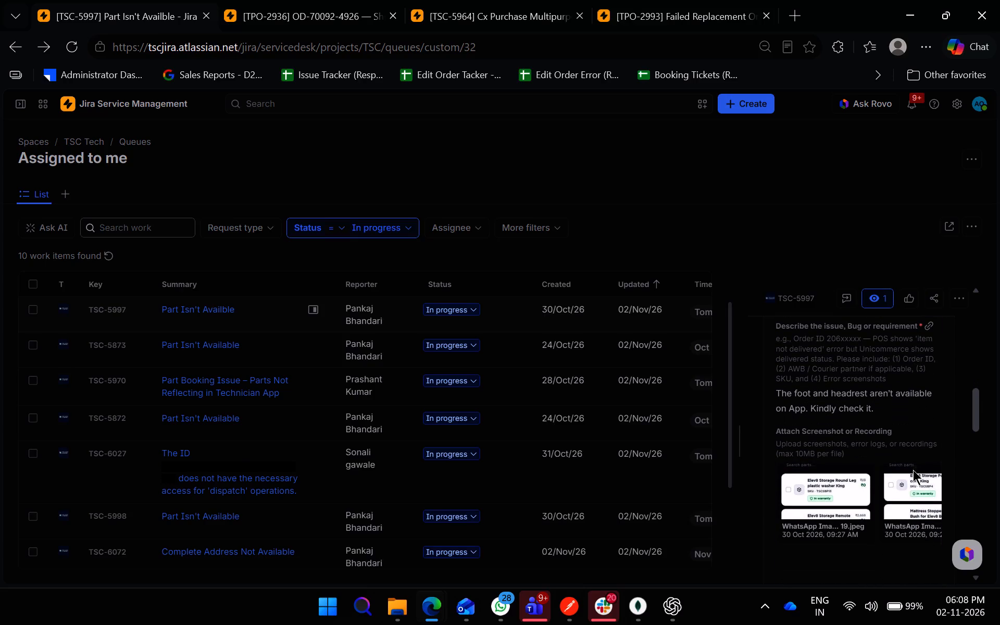
scroll(913, 470, "down", 2)
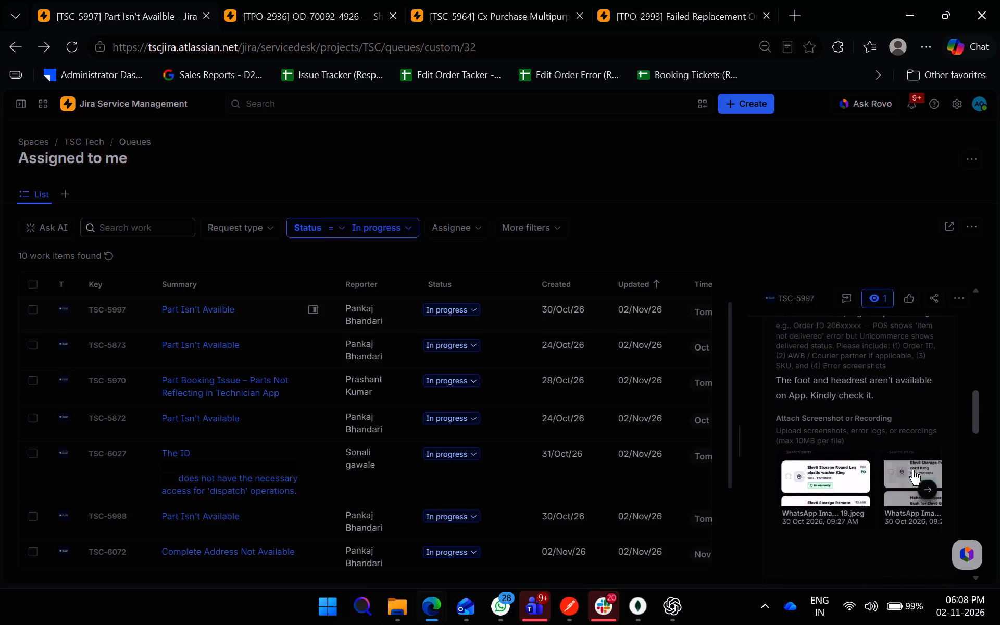
left_click(828, 486)
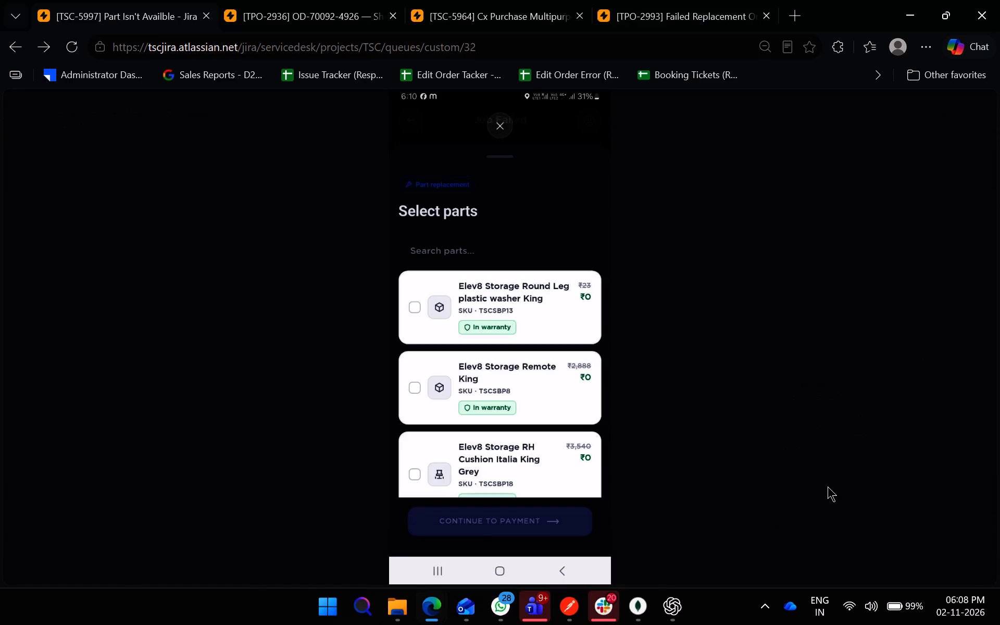
left_click(828, 486)
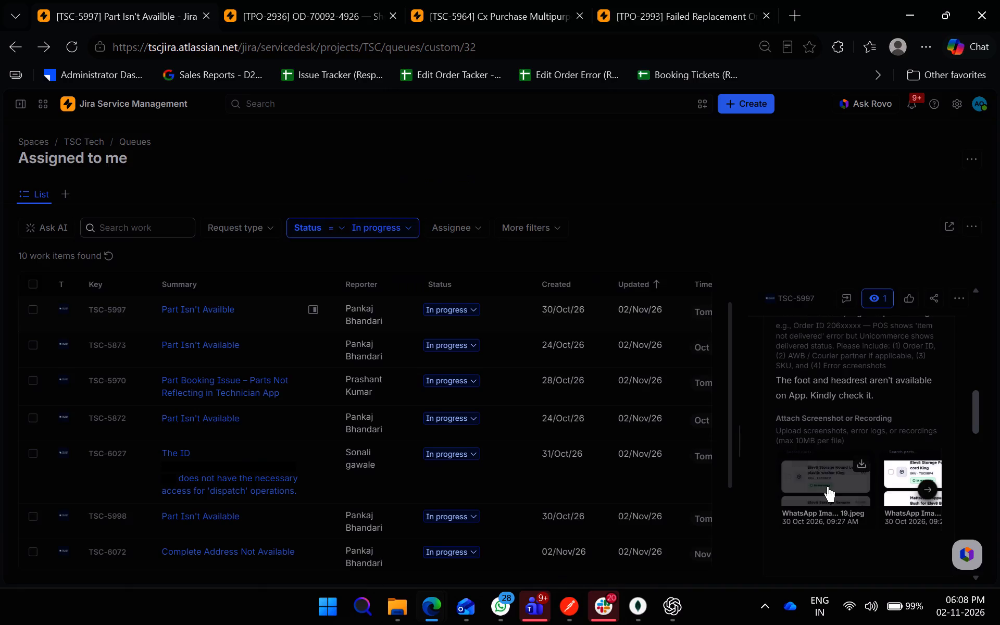
Examine ticket TSC-5997's comments and details, and compare them with the issue description in its request form.
scroll(894, 429, "down", 8)
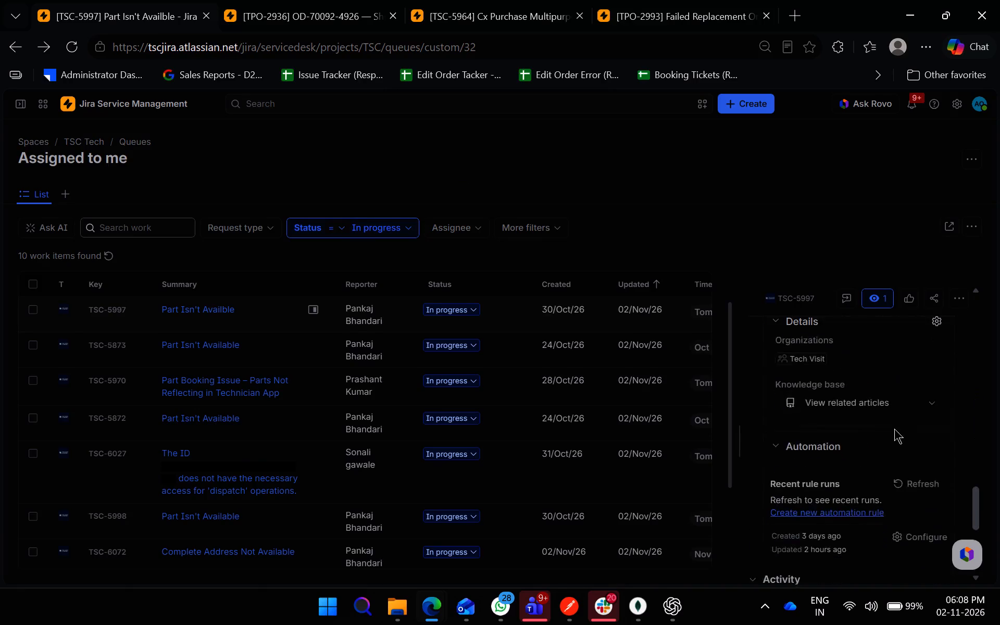
scroll(894, 429, "down", 2)
scroll(894, 429, "up", 2)
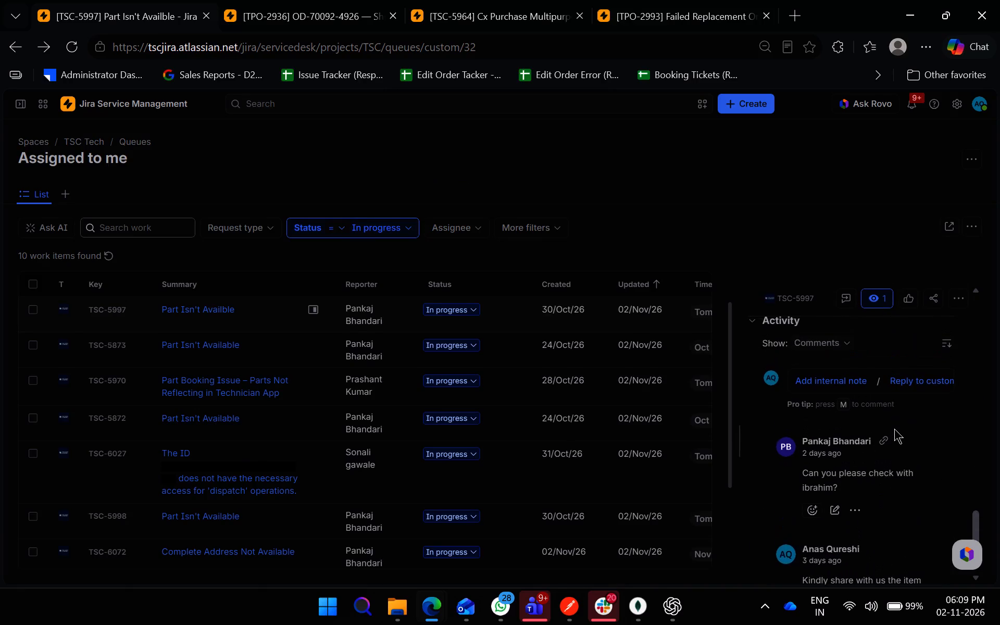
scroll(894, 429, "up", 4)
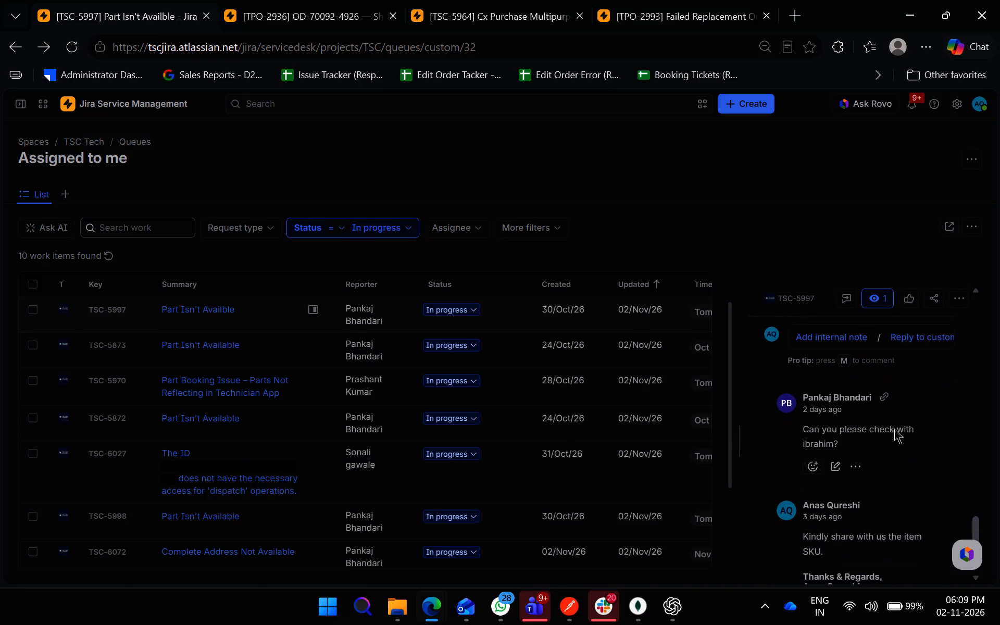
scroll(894, 429, "up", 2)
scroll(894, 429, "right", 1)
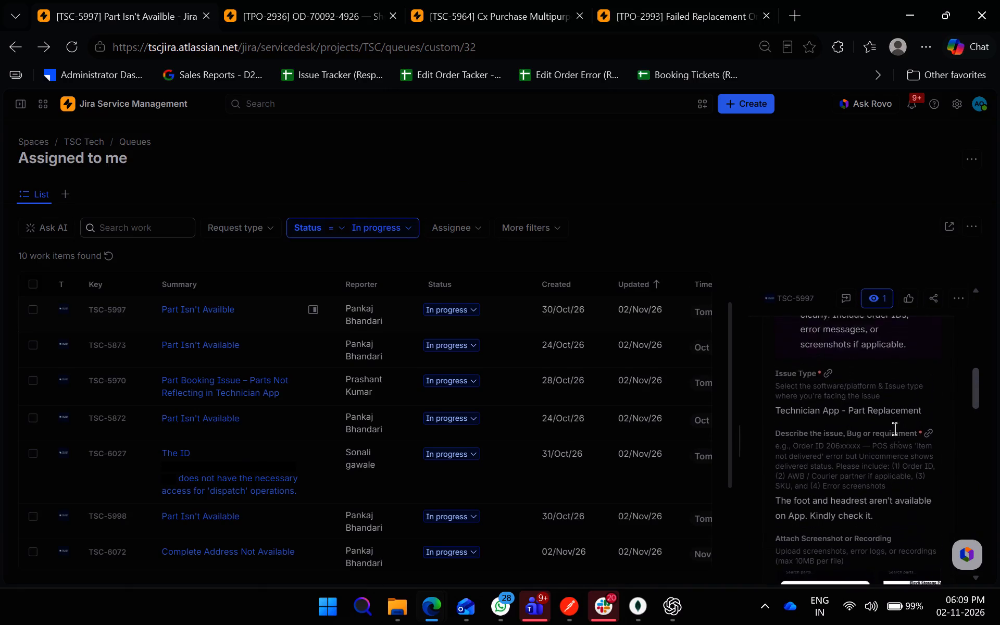
scroll(894, 429, "right", 1)
scroll(894, 429, "down", 1)
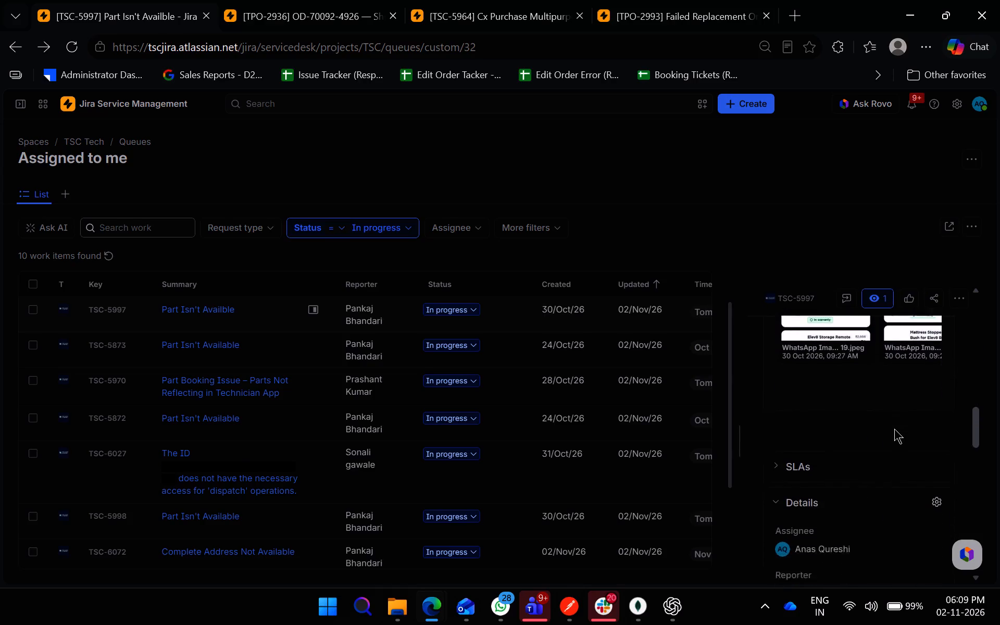
scroll(894, 429, "down", 5)
scroll(894, 429, "up", 2)
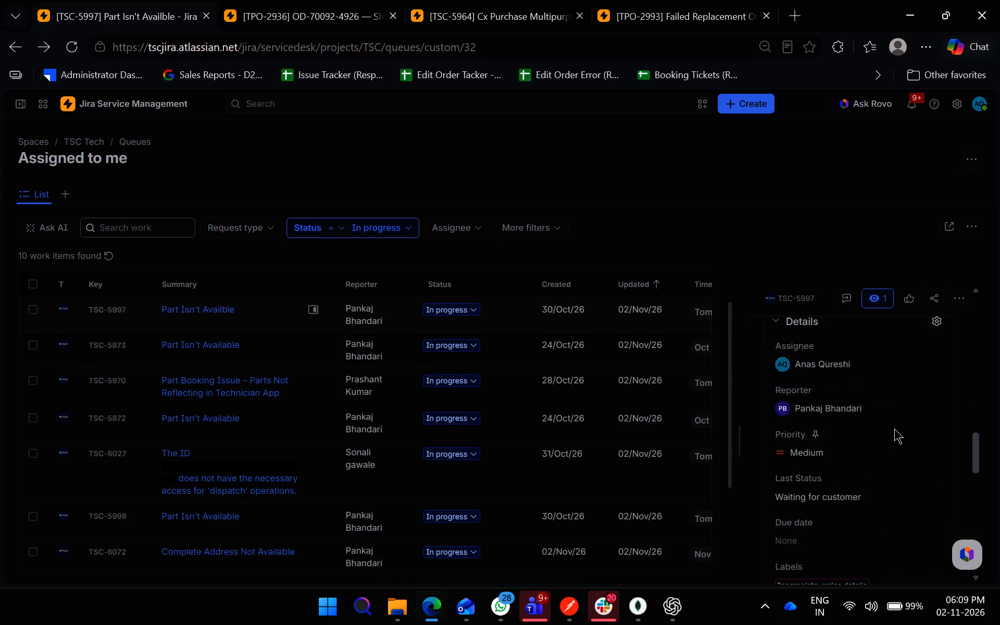
scroll(894, 429, "up", 2)
Examine the three attached part-selection screenshots in ticket TSC-5997's request form, viewing each one enlarged.
left_click(929, 416)
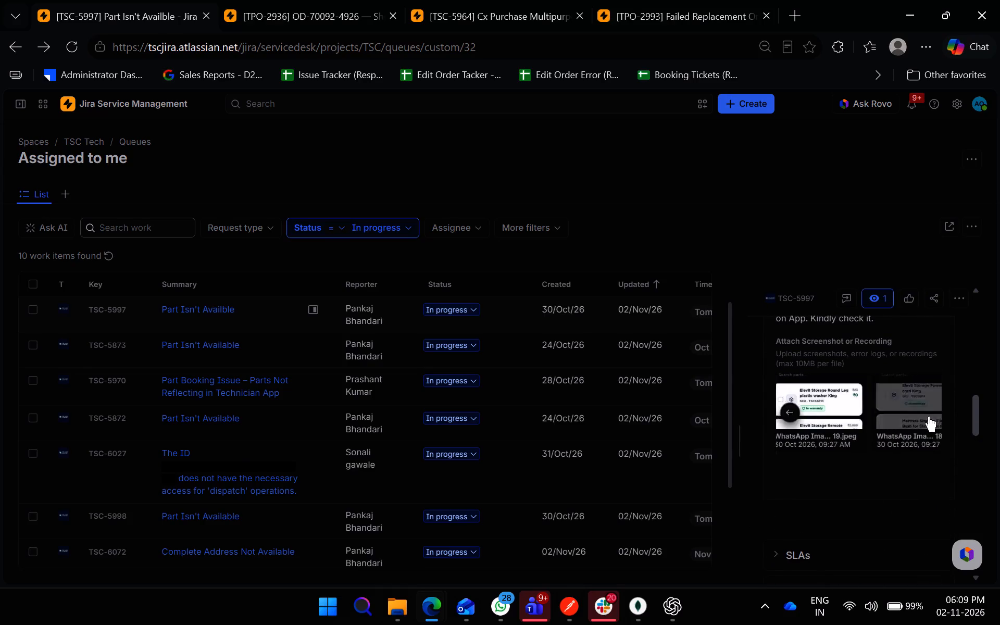
left_click(790, 412)
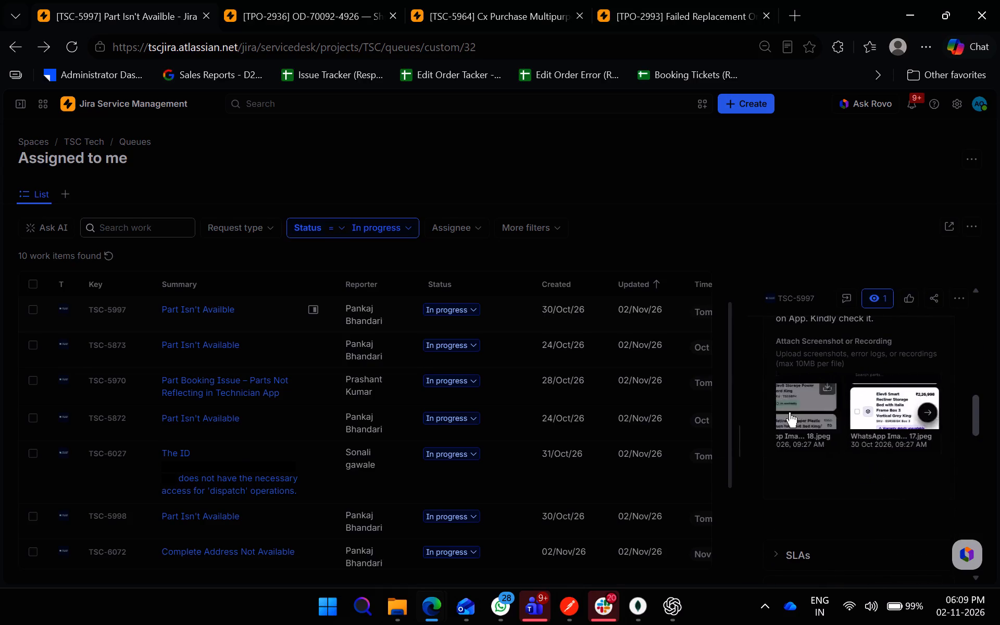
left_click(923, 417)
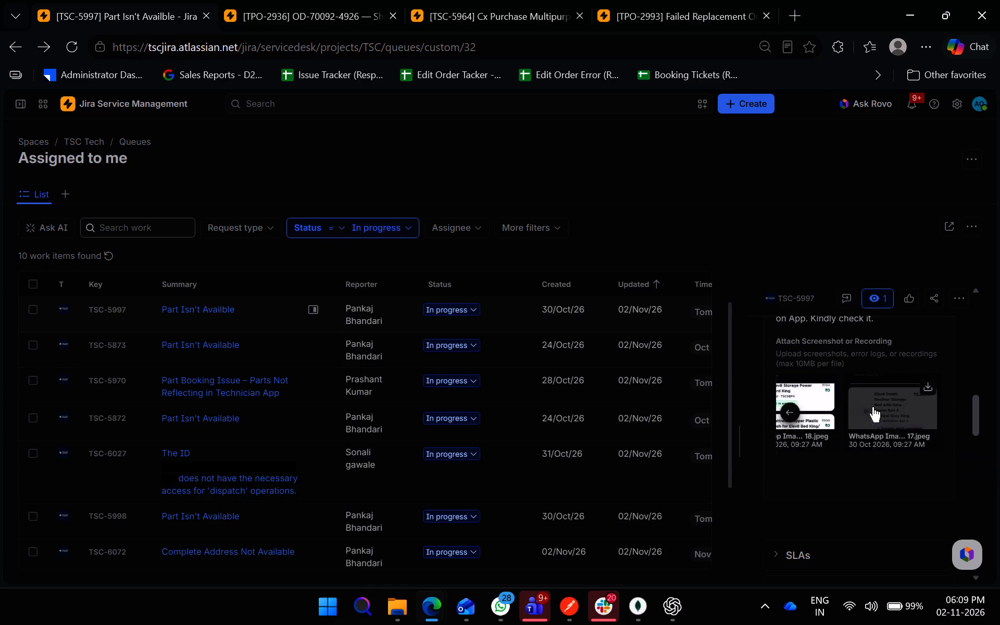
left_click(872, 407)
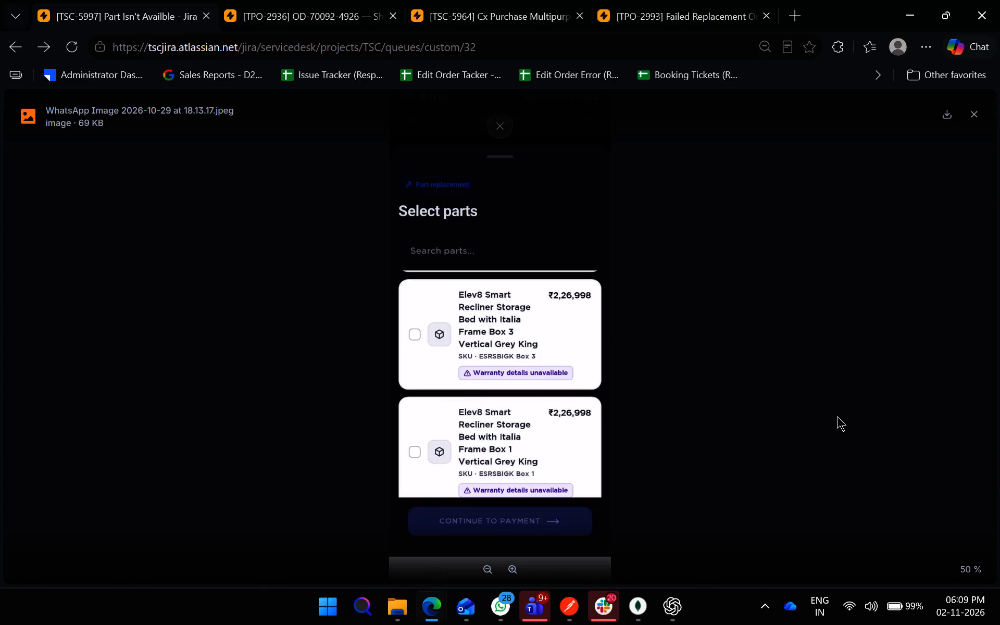
left_click(836, 416)
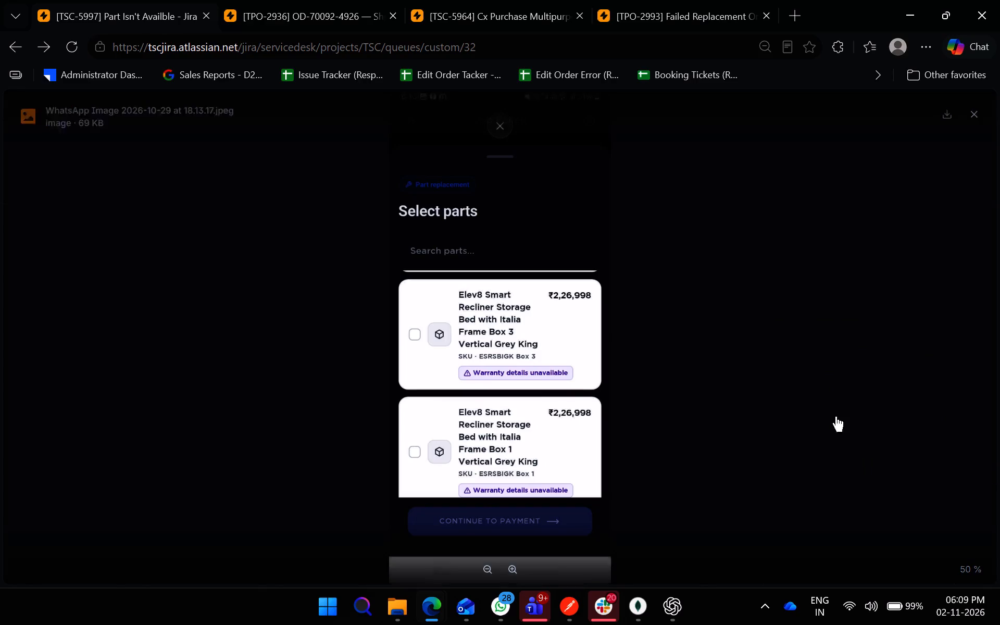
left_click(793, 410)
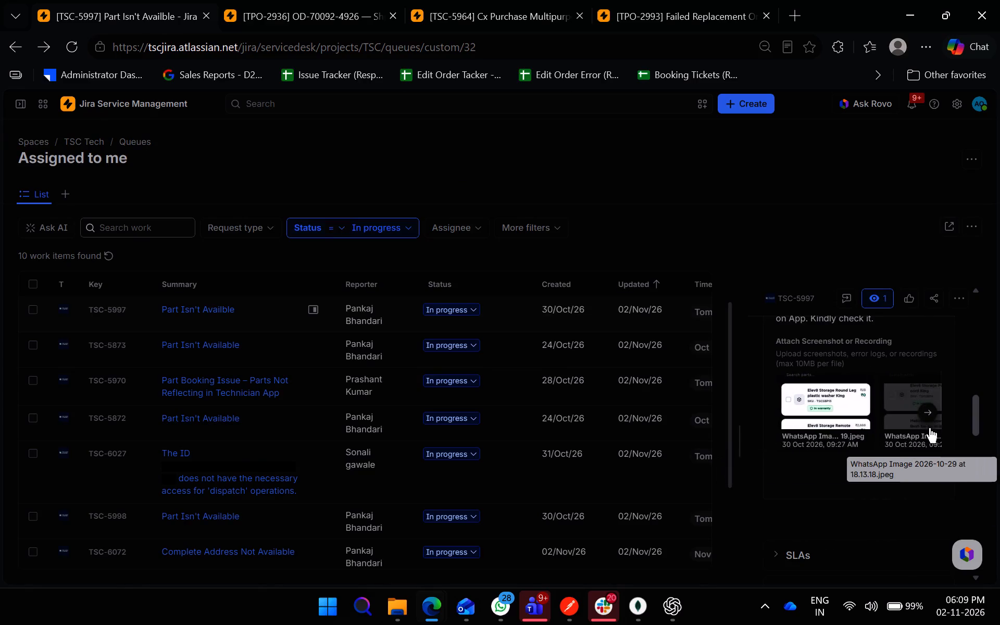
left_click(899, 428)
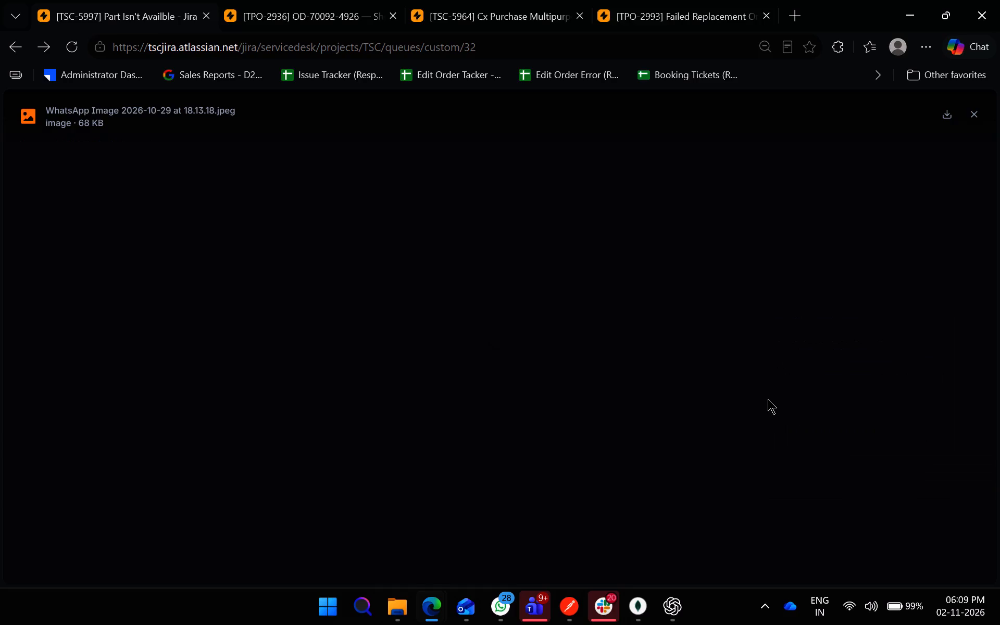
left_click(305, 453)
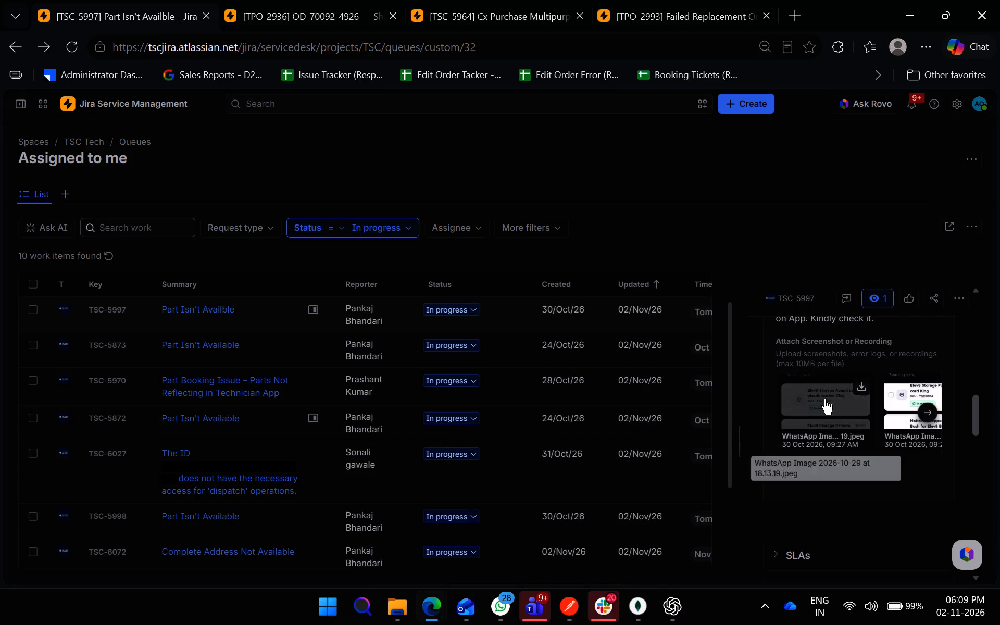
left_click(825, 399)
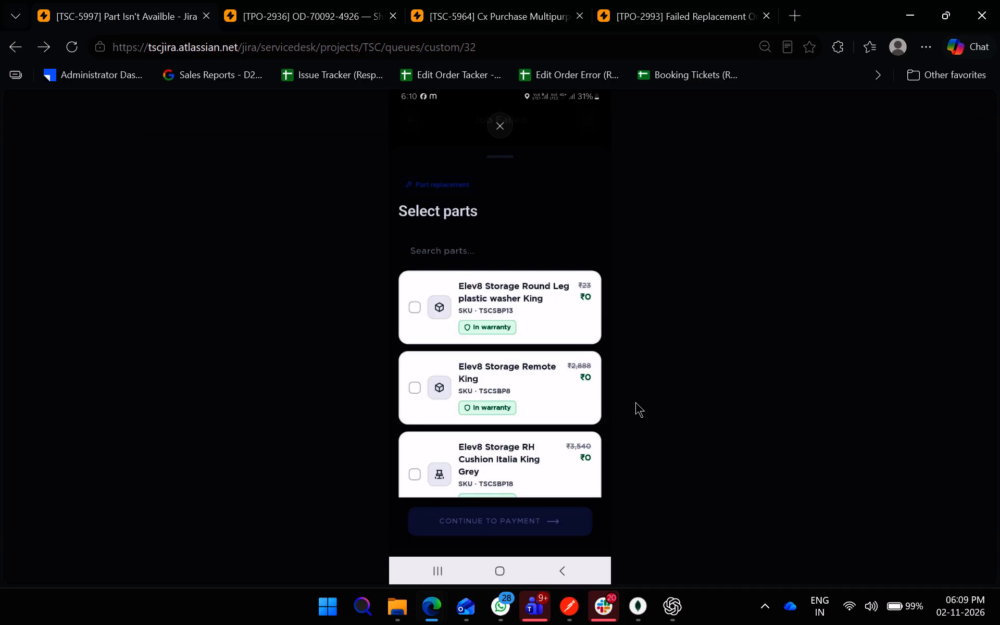
left_click(685, 391)
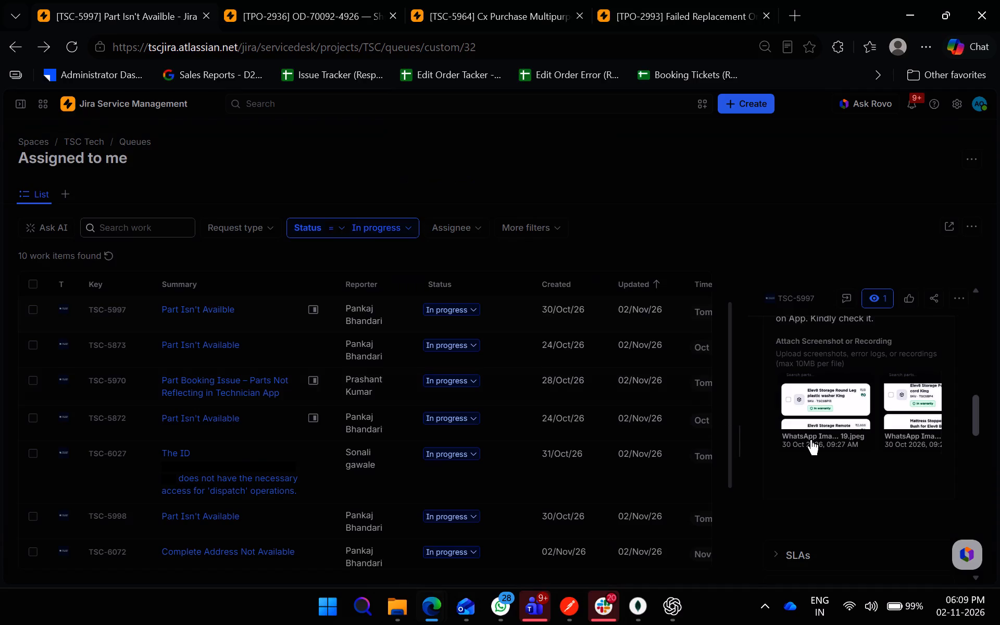
Reread TSC-5997's issue type and description in the request form and compare them with the attached screenshot ending 18.13.19.
scroll(874, 489, "up", 2)
scroll(904, 368, "up", 2)
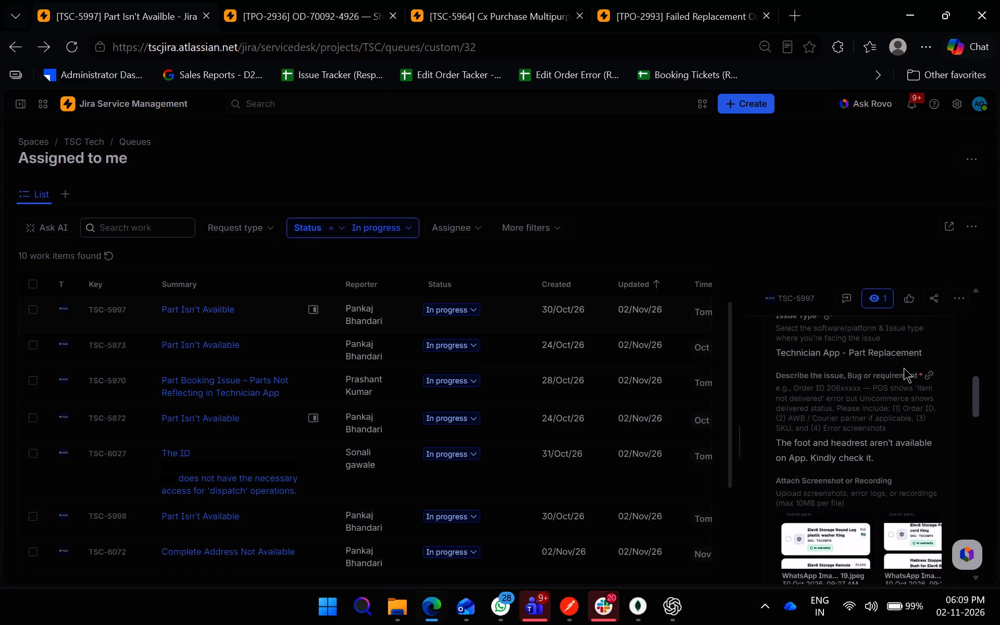
scroll(904, 368, "right", 2)
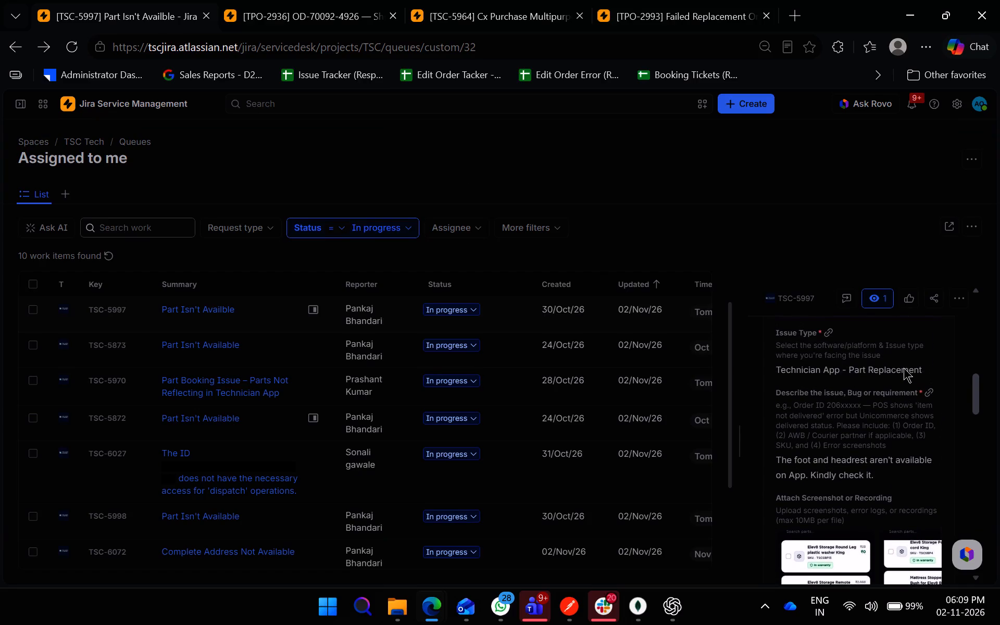
scroll(904, 368, "right", 1)
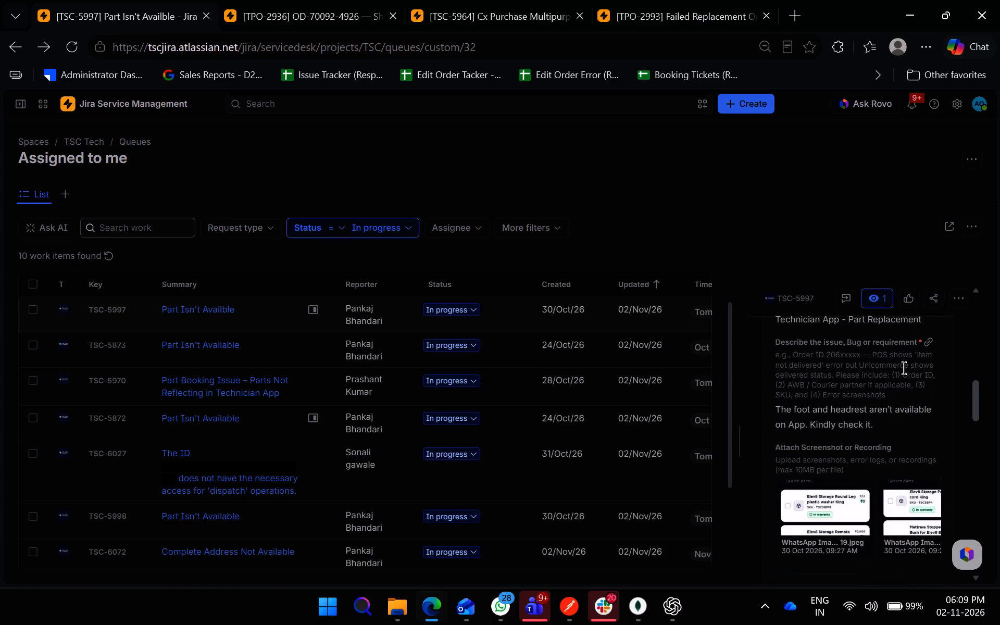
left_click(829, 493)
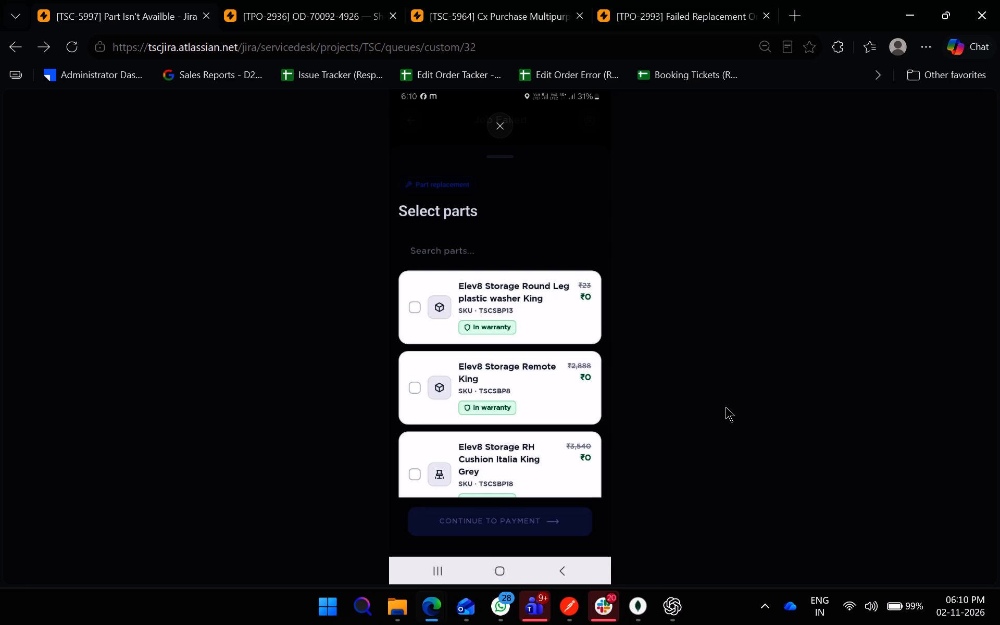
left_click(726, 407)
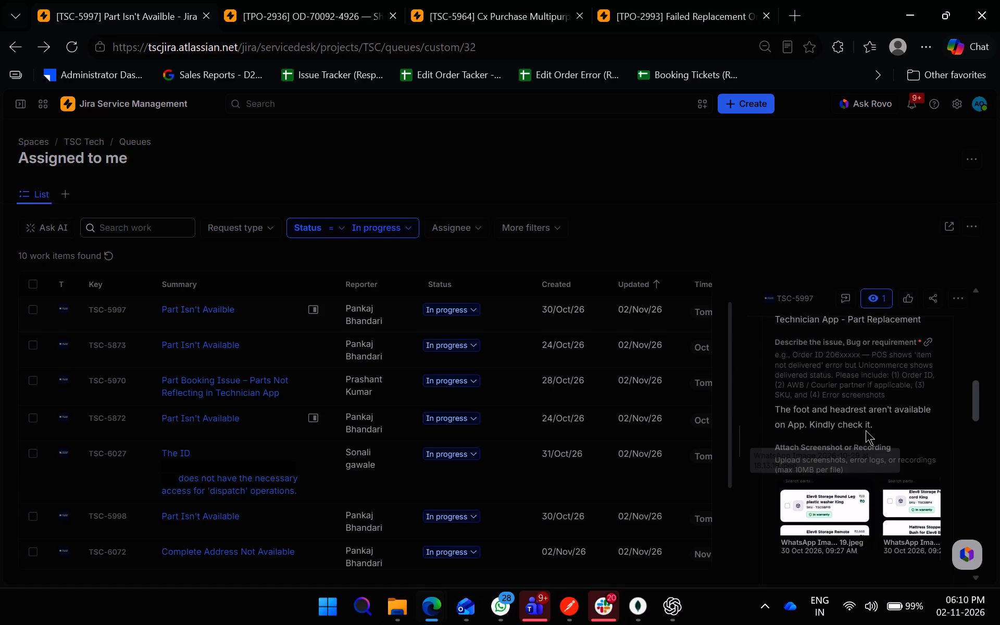
left_click(811, 511)
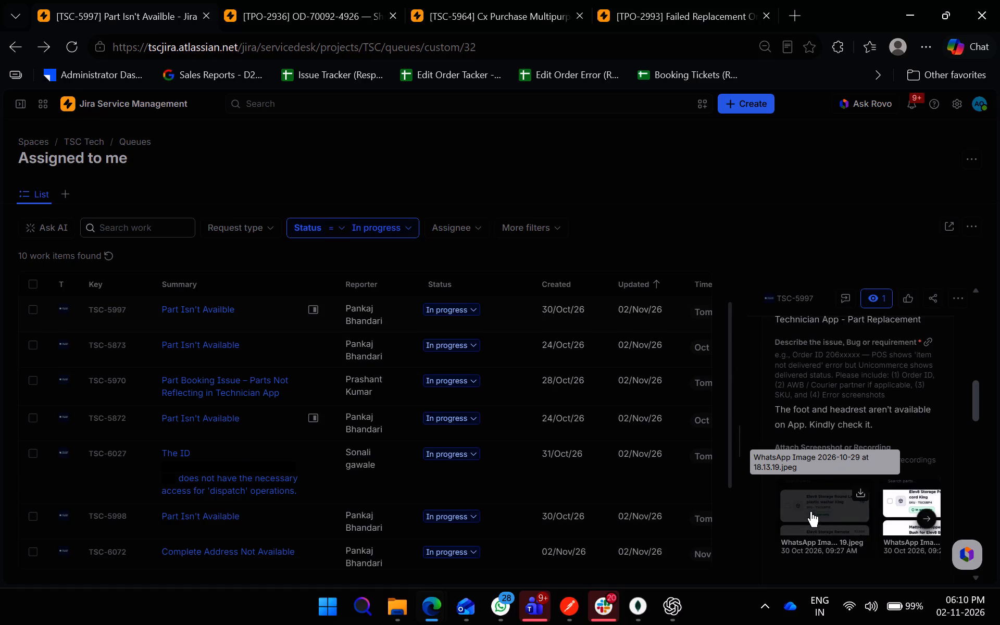
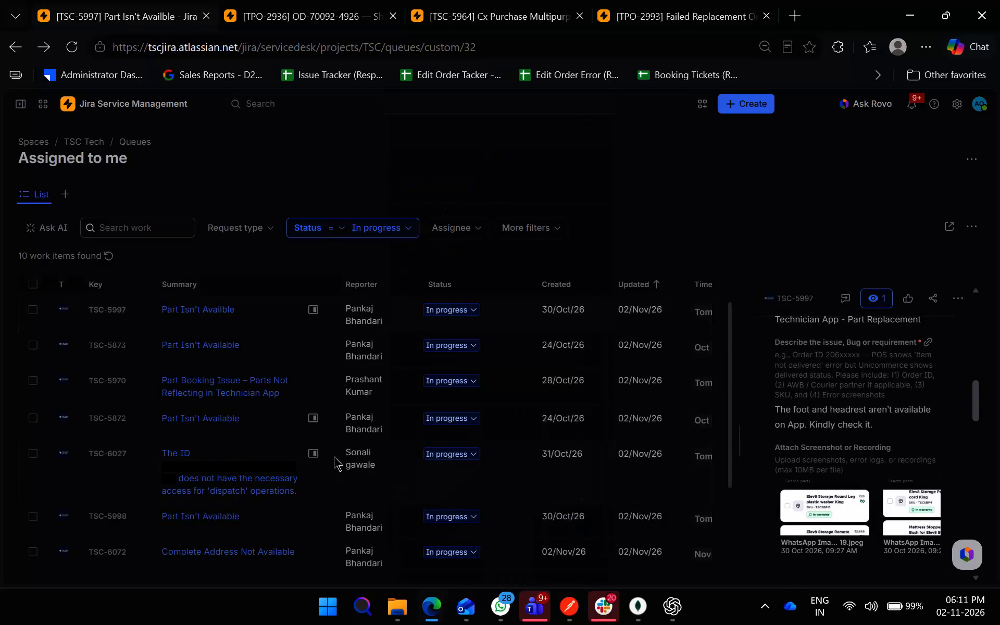
Examine ticket TSC-5997's request form, details and comments again, and look over the remaining in-progress tickets in the queue.
scroll(334, 453, "down", 5)
scroll(334, 453, "up", 6)
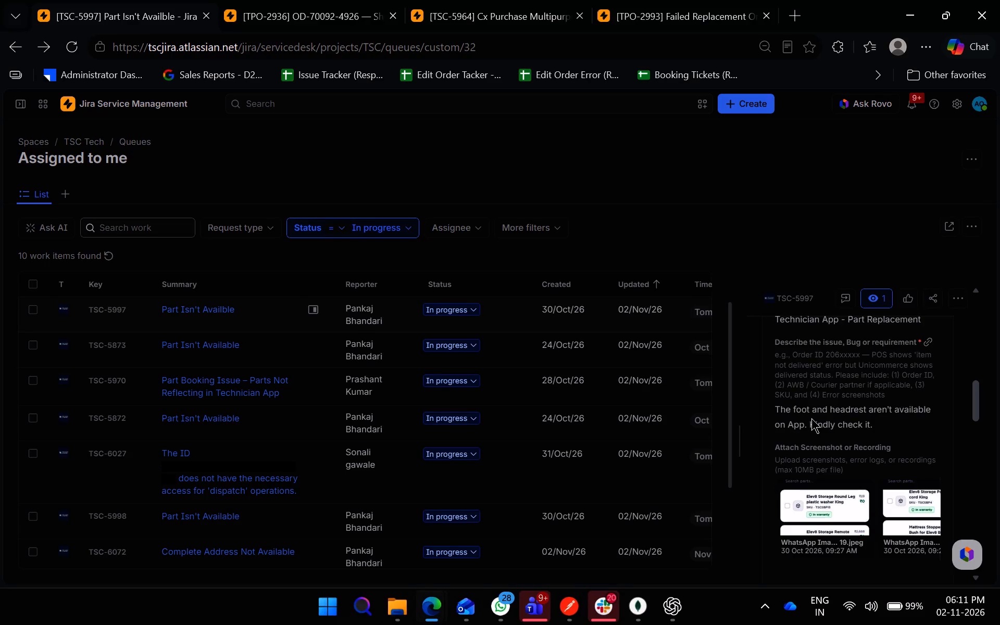
scroll(811, 418, "down", 5)
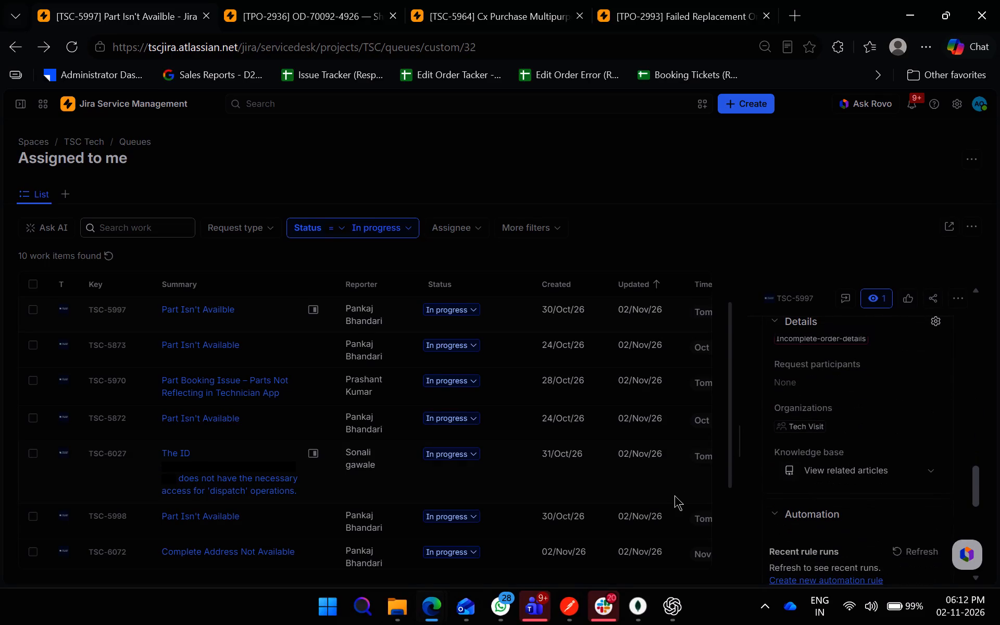
left_click(674, 495)
scroll(674, 495, "down", 2)
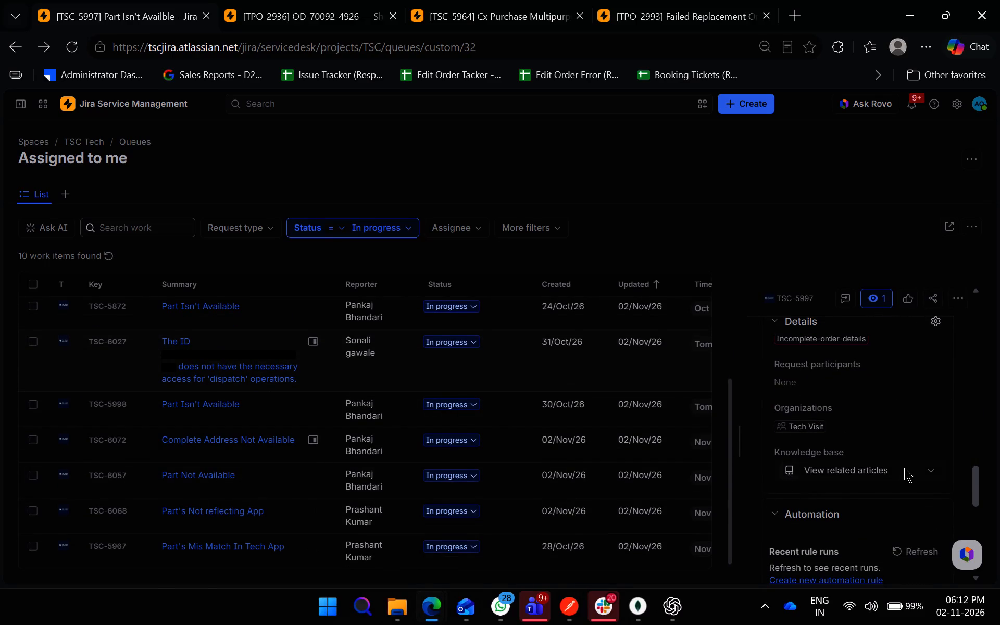
scroll(904, 468, "up", 9)
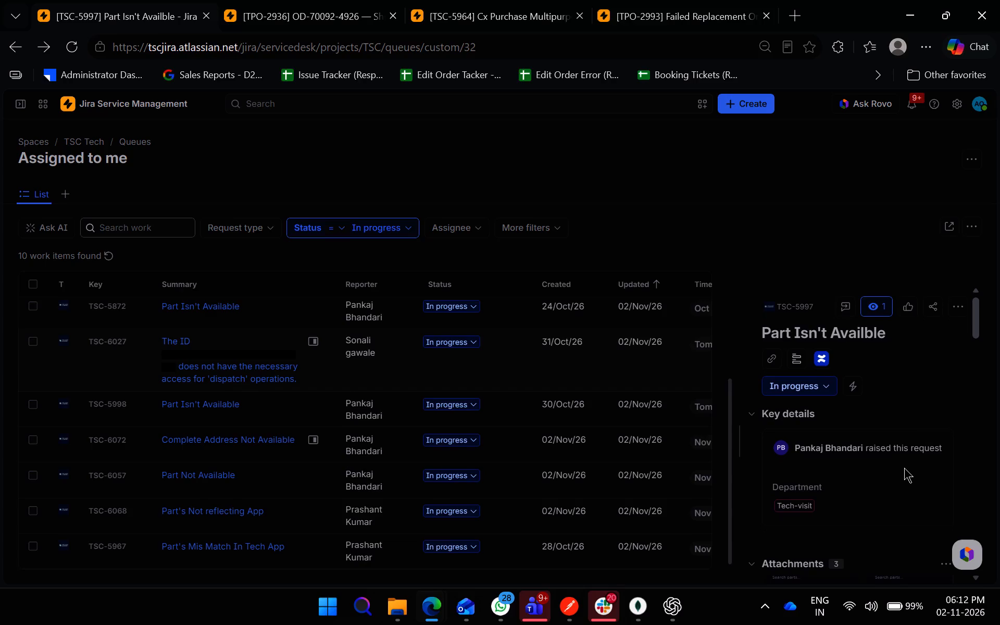
scroll(917, 506, "down", 10)
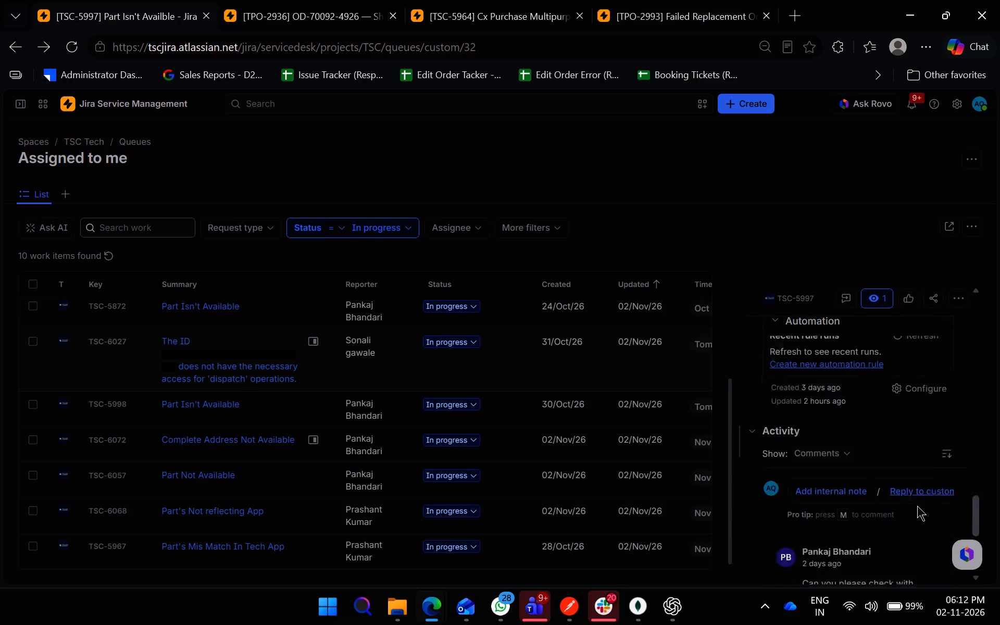
scroll(917, 506, "down", 1)
scroll(917, 506, "up", 1)
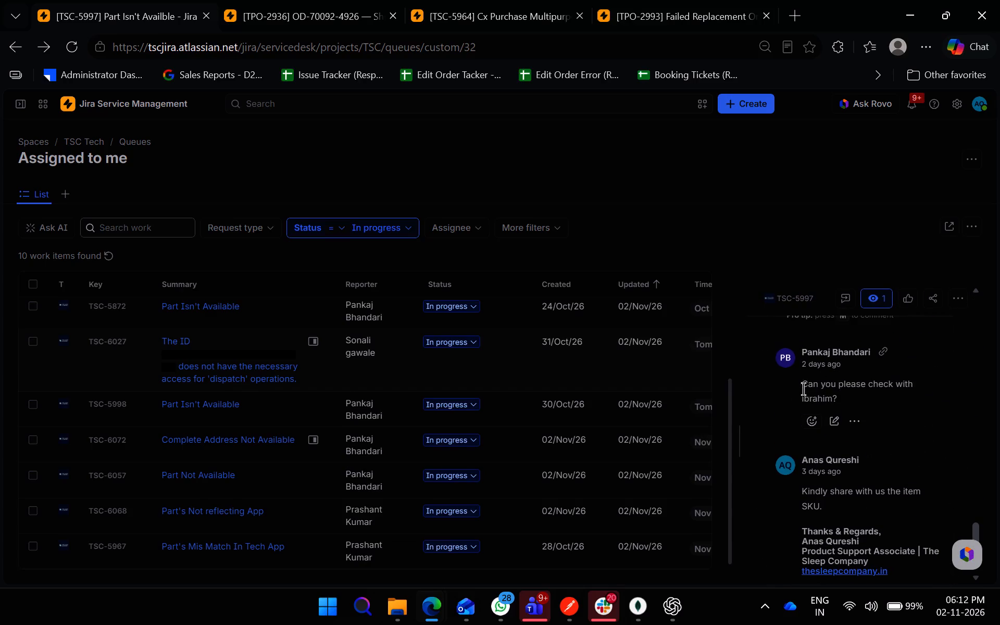
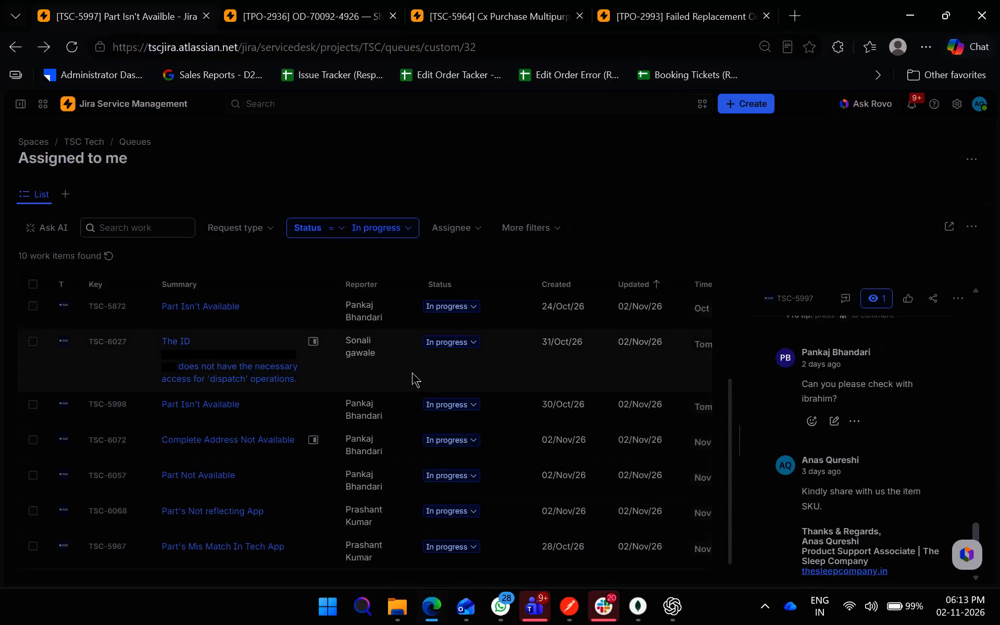
Reselect ticket TSC-5997 in the queue and look back through its comments, automation and details sections.
scroll(409, 372, "up", 3)
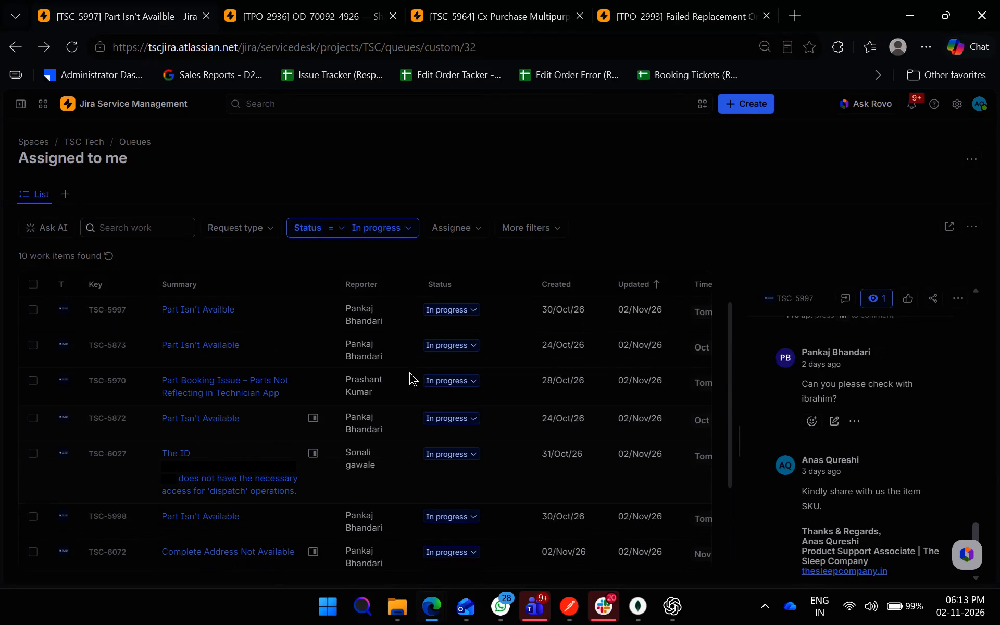
left_click(310, 305)
scroll(877, 489, "up", 4)
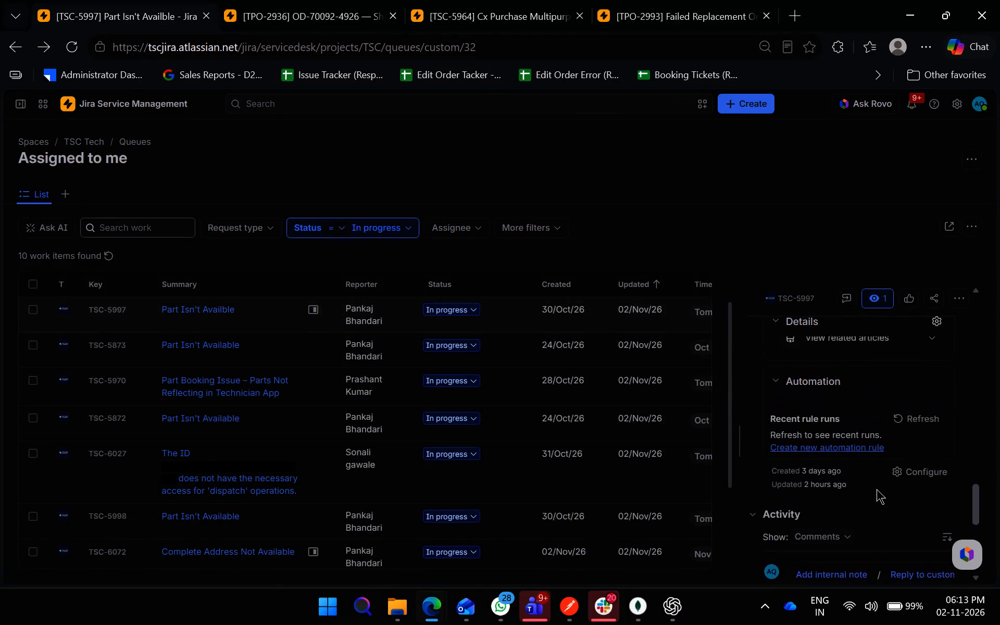
scroll(877, 489, "up", 3)
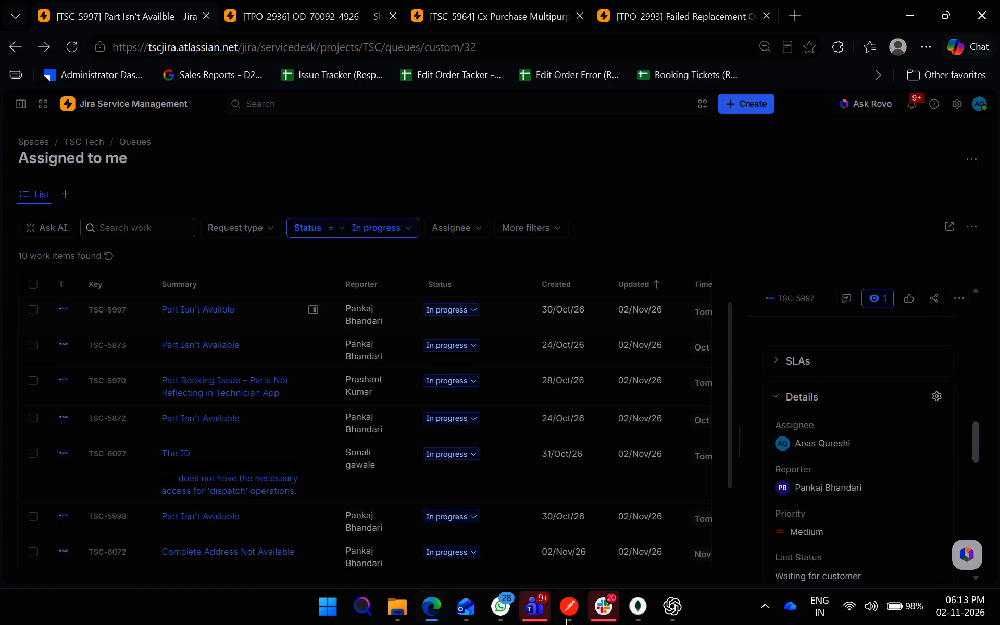
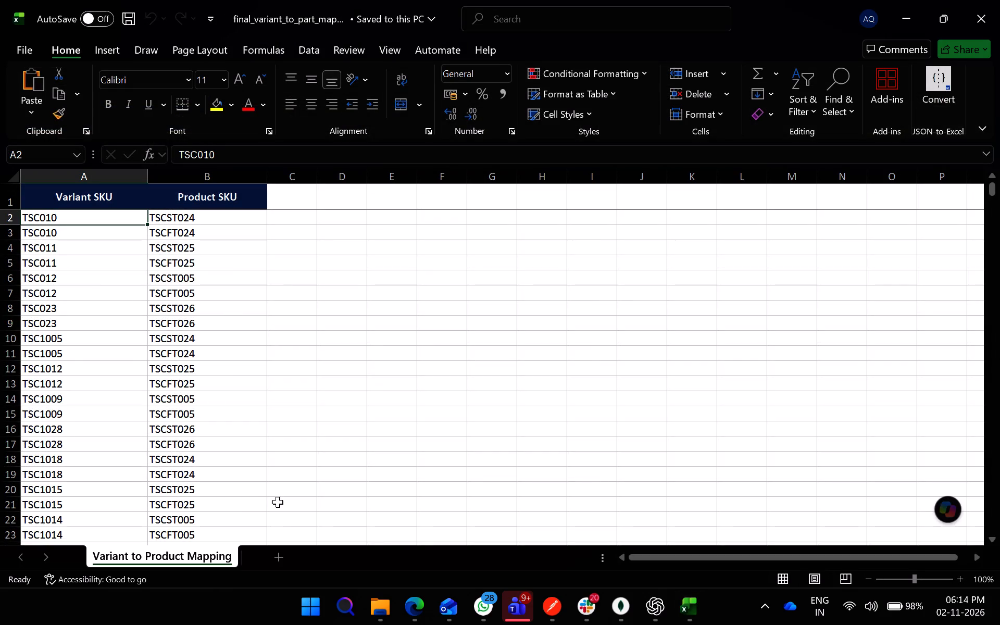
Look over the Variant SKU to Product SKU pairs in the Variant to Product Mapping sheet.
left_click(155, 390)
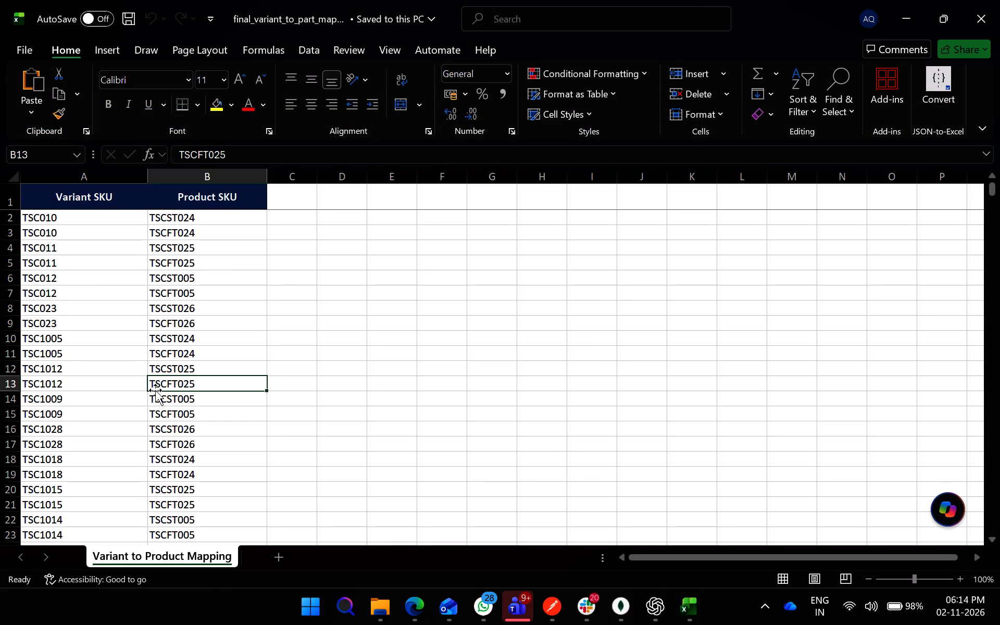
key("Down")
key("Up")
key("Up")
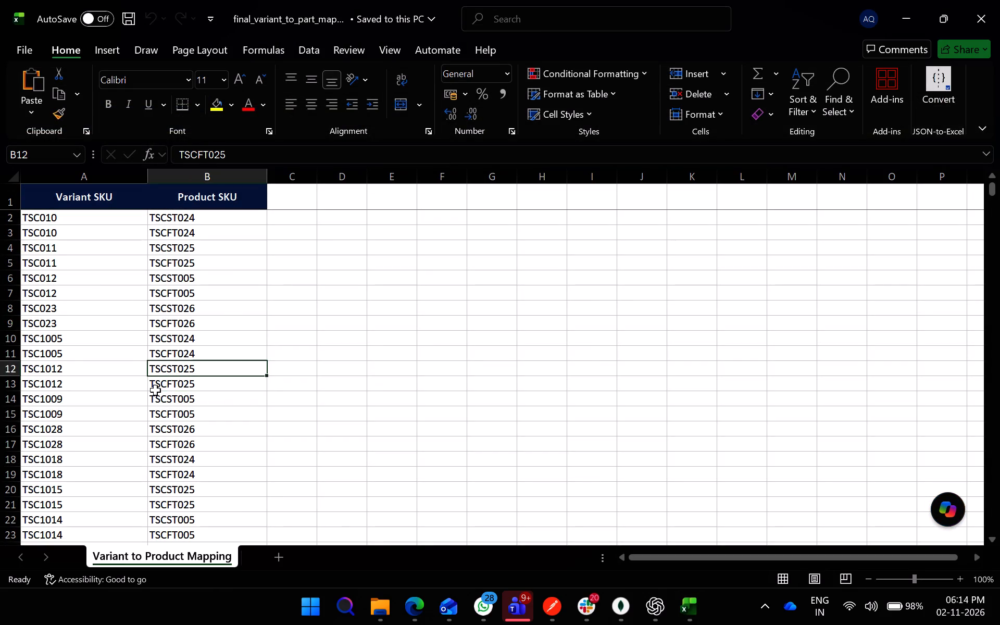
key("ctrl+Up")
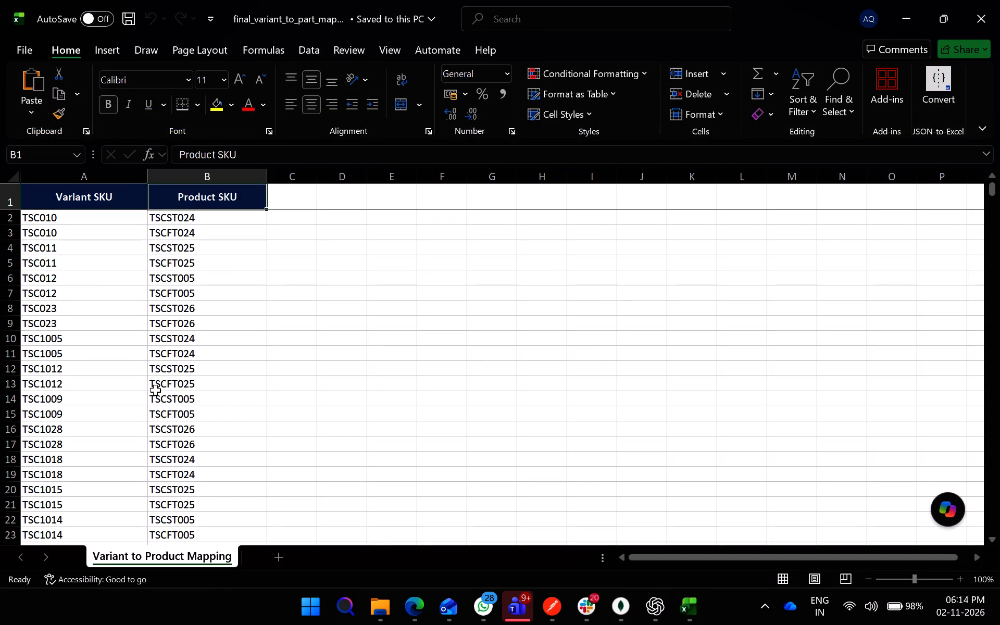
Switch to ticket TSC-5997 in Jira, read the issue description in its attached form, and view the form's first part-selection screenshot.
key("alt+Tab")
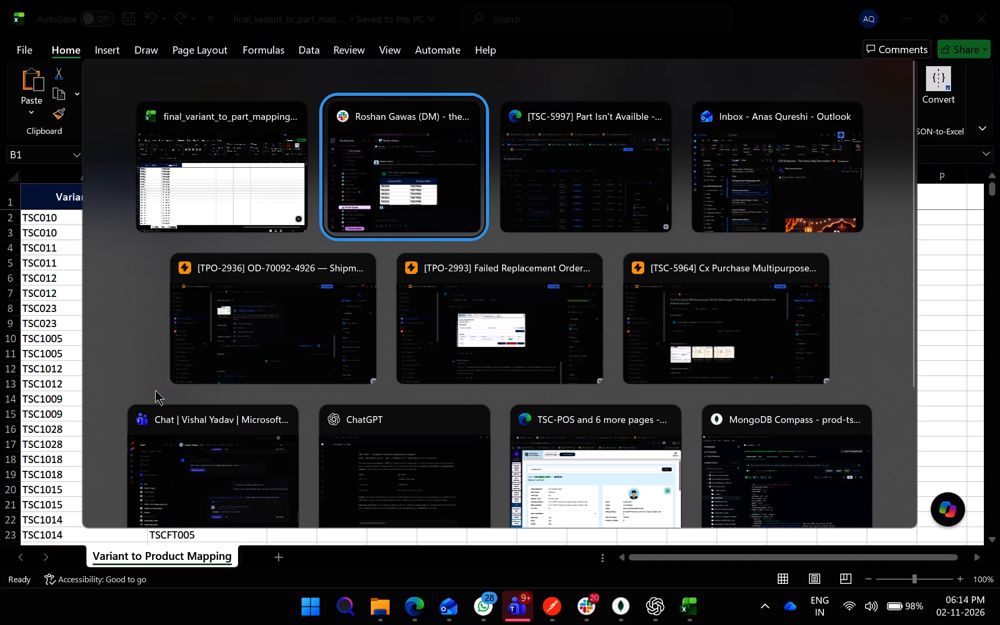
key("alt+Tab")
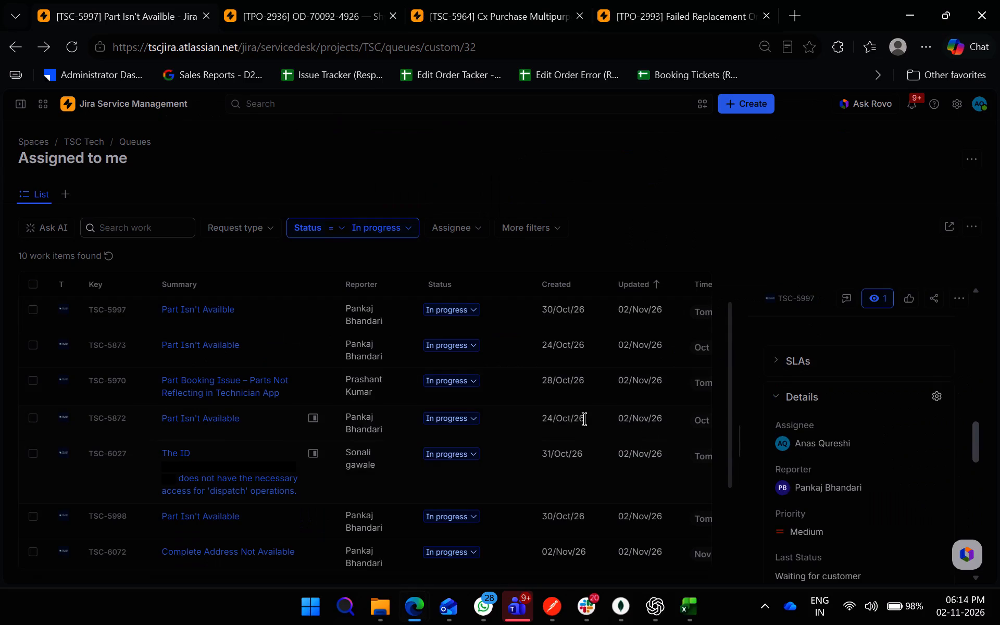
scroll(938, 479, "up", 8)
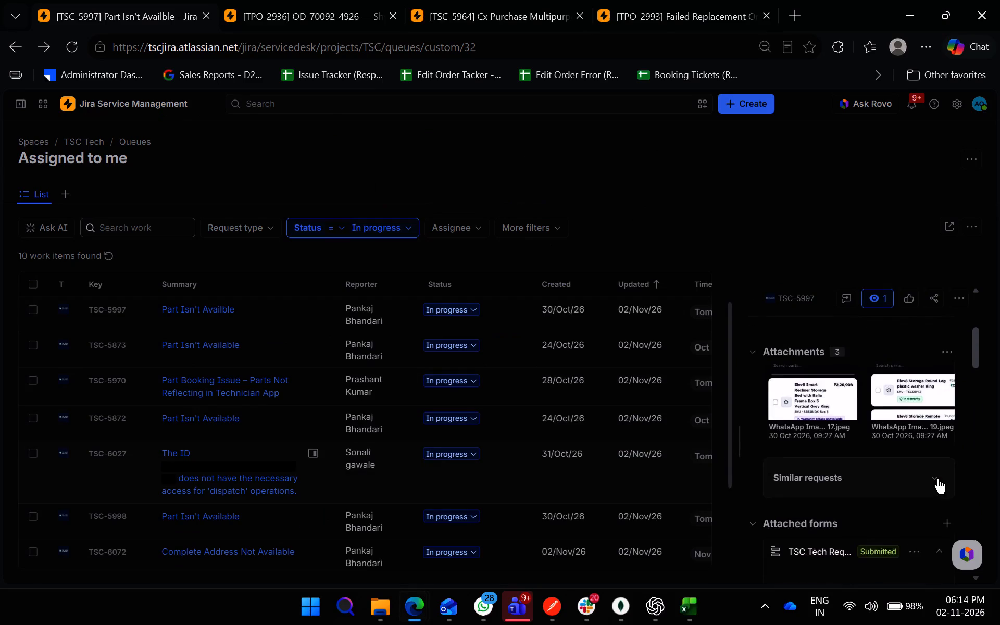
scroll(938, 479, "up", 2)
scroll(938, 479, "down", 4)
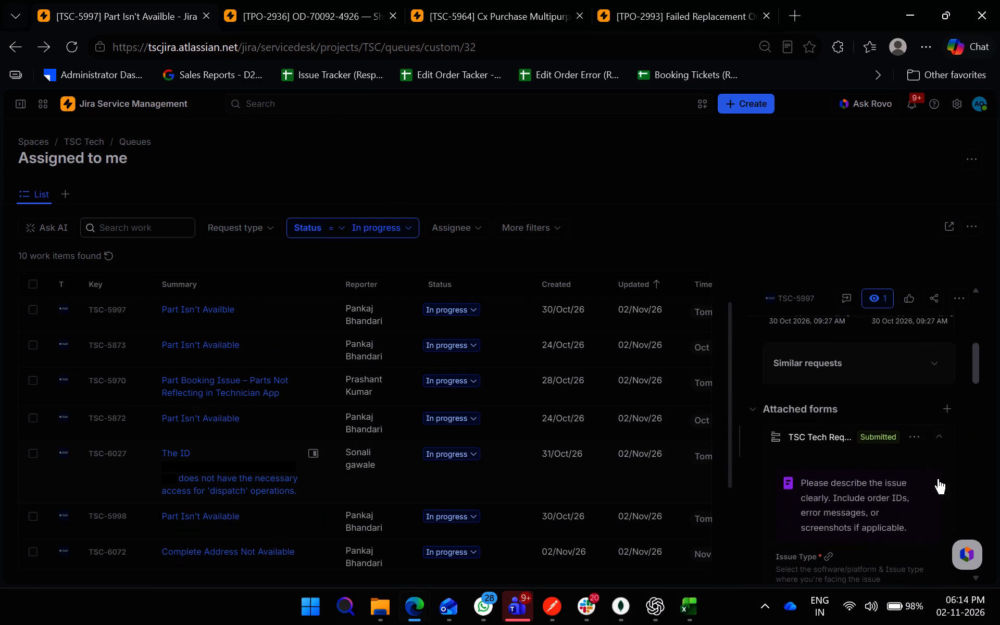
scroll(938, 479, "down", 1)
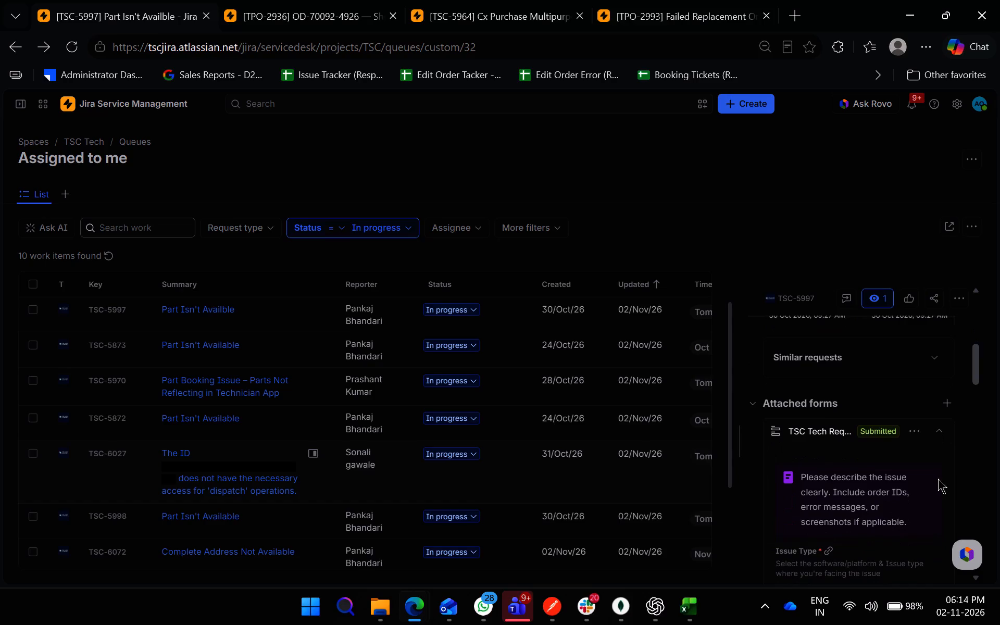
scroll(938, 479, "down", 2)
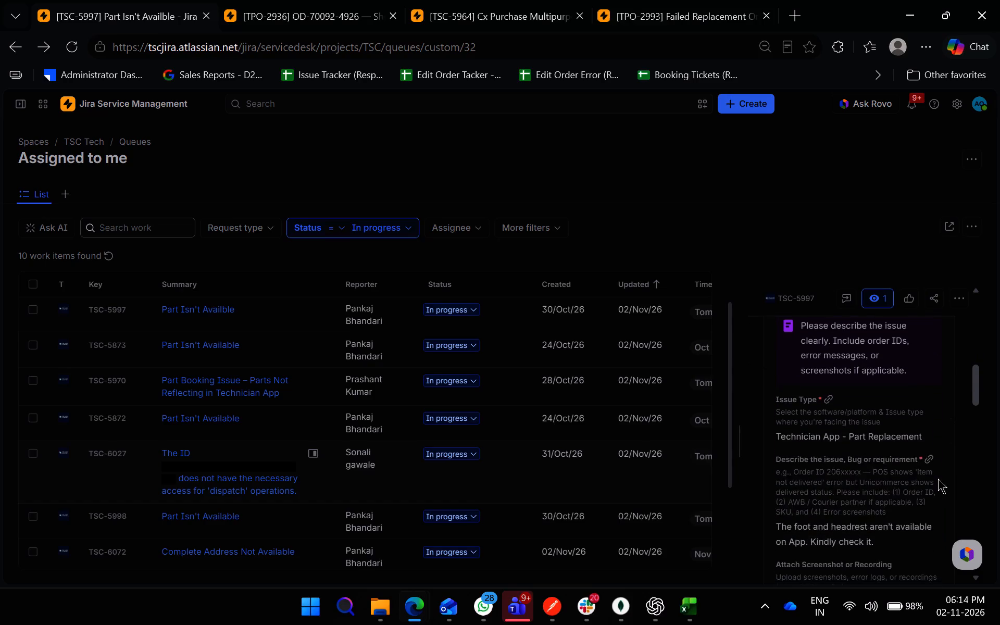
scroll(938, 479, "down", 1)
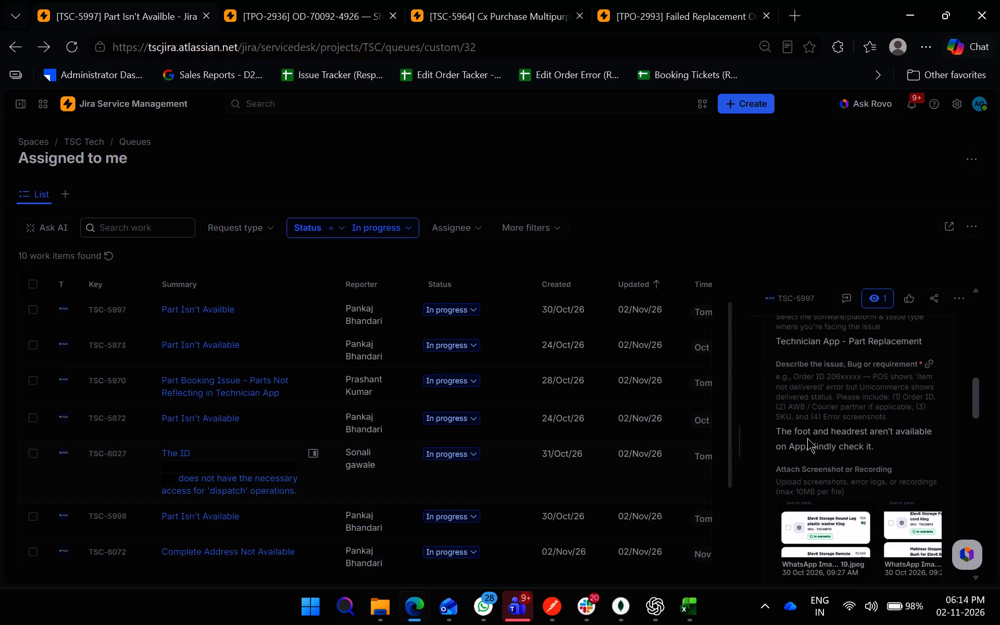
scroll(808, 438, "down", 1)
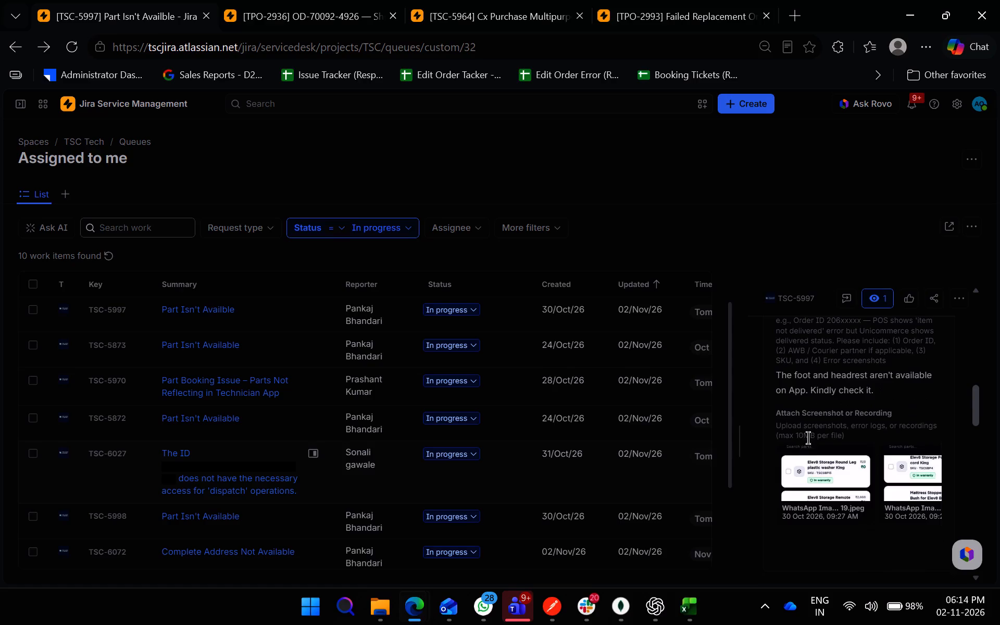
left_click(805, 480)
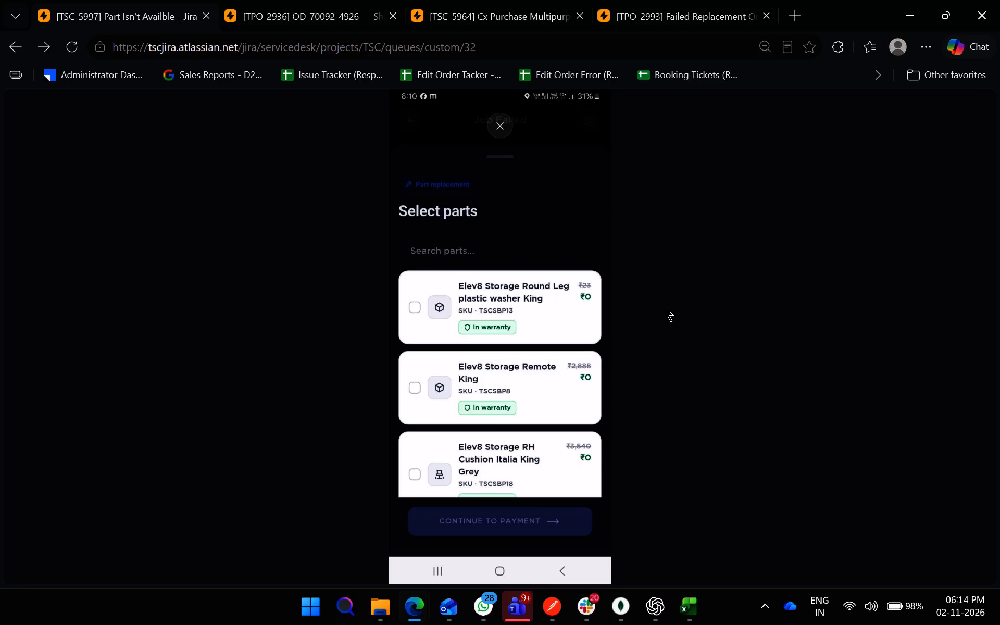
left_click(665, 306)
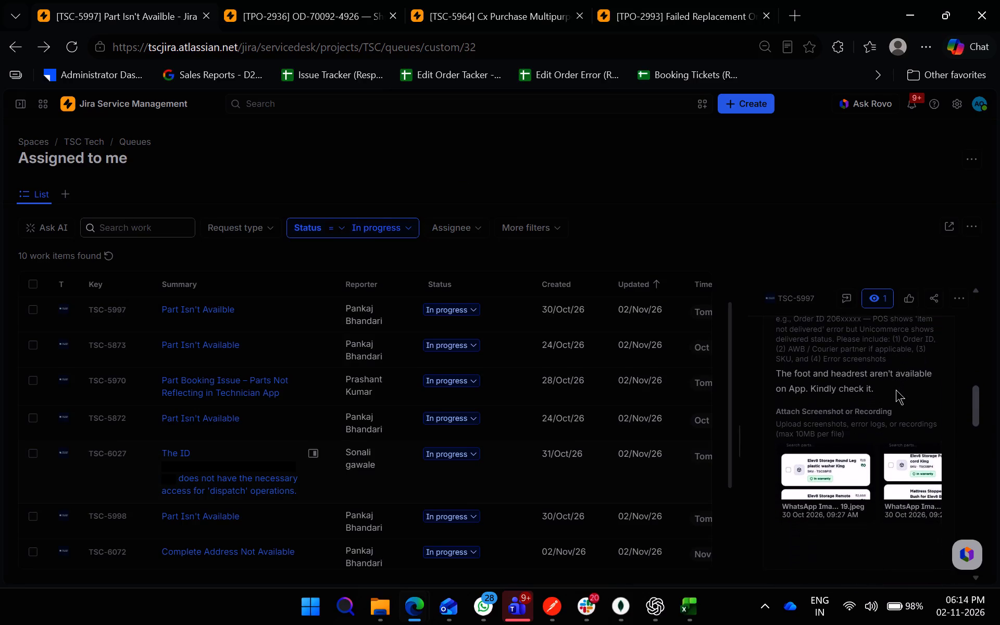
Read the recent comments on ticket TSC-5997.
scroll(896, 390, "down", 7)
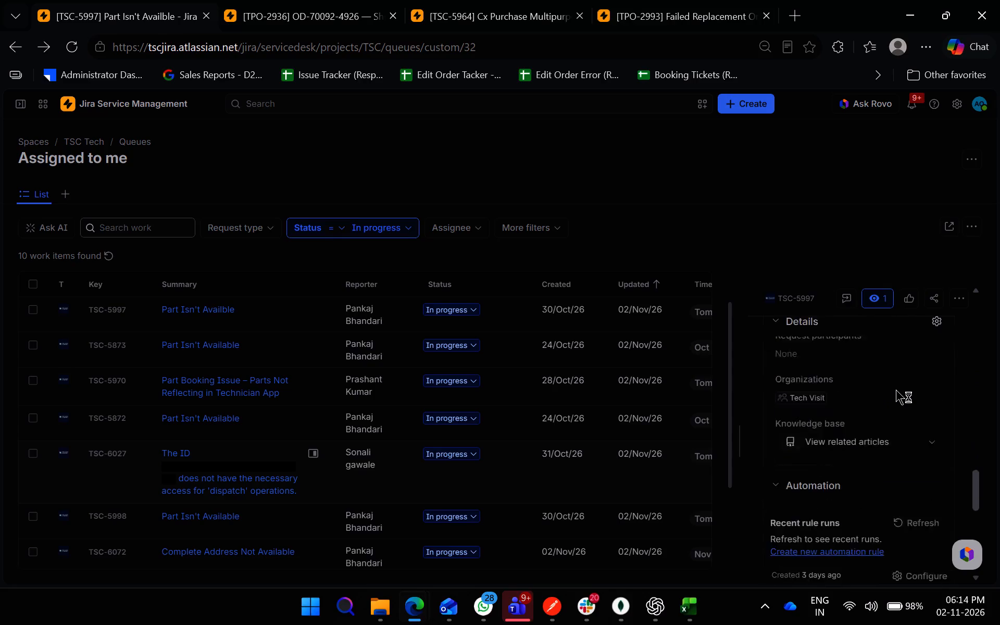
scroll(896, 390, "down", 4)
scroll(889, 426, "up", 1)
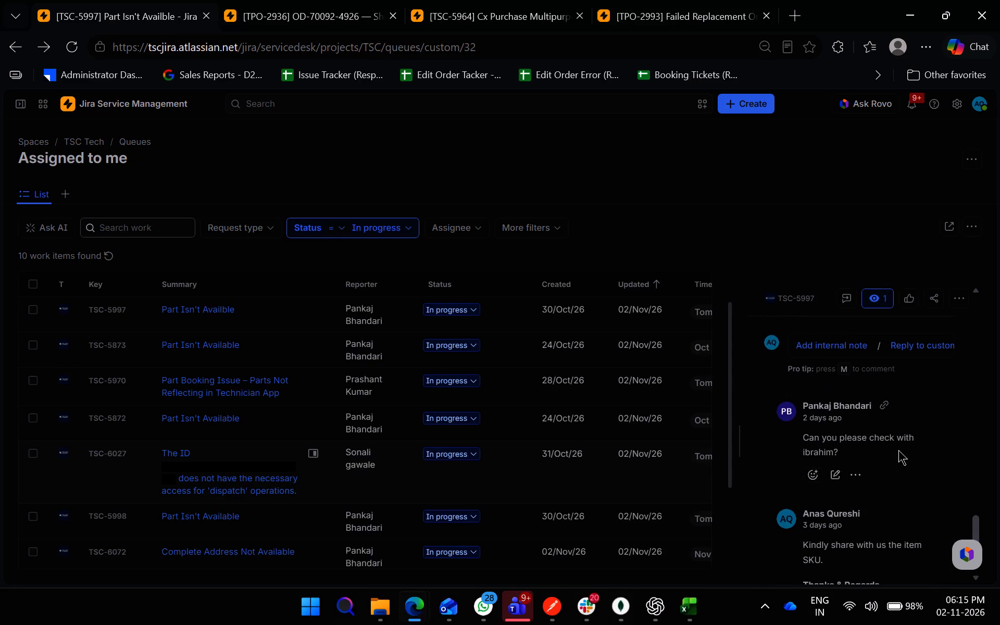
Return to the attached form's issue description in TSC-5997 and reopen its first part-selection screenshot.
scroll(898, 450, "up", 6)
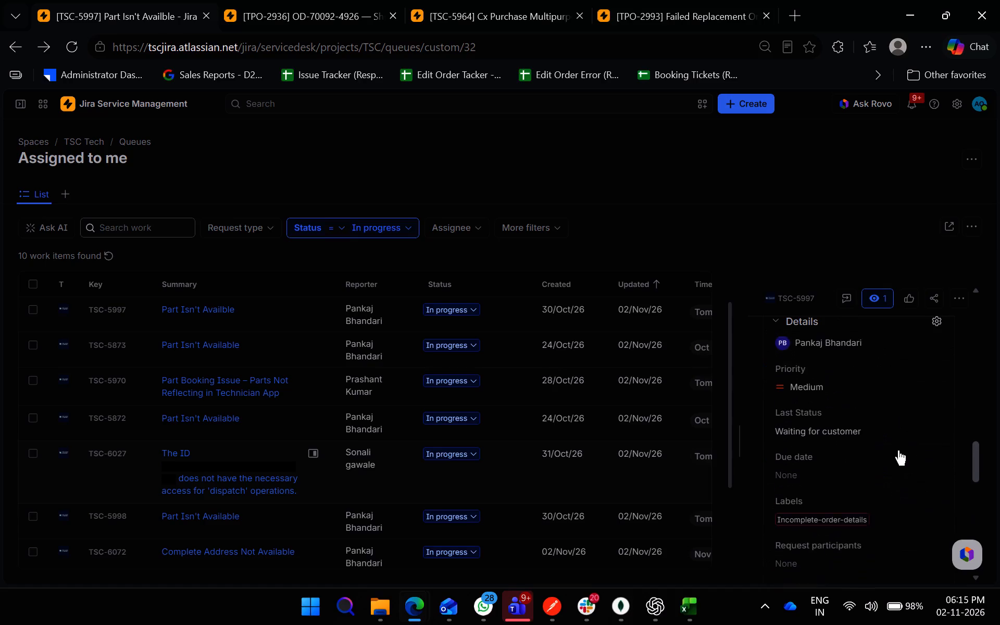
scroll(898, 450, "up", 3)
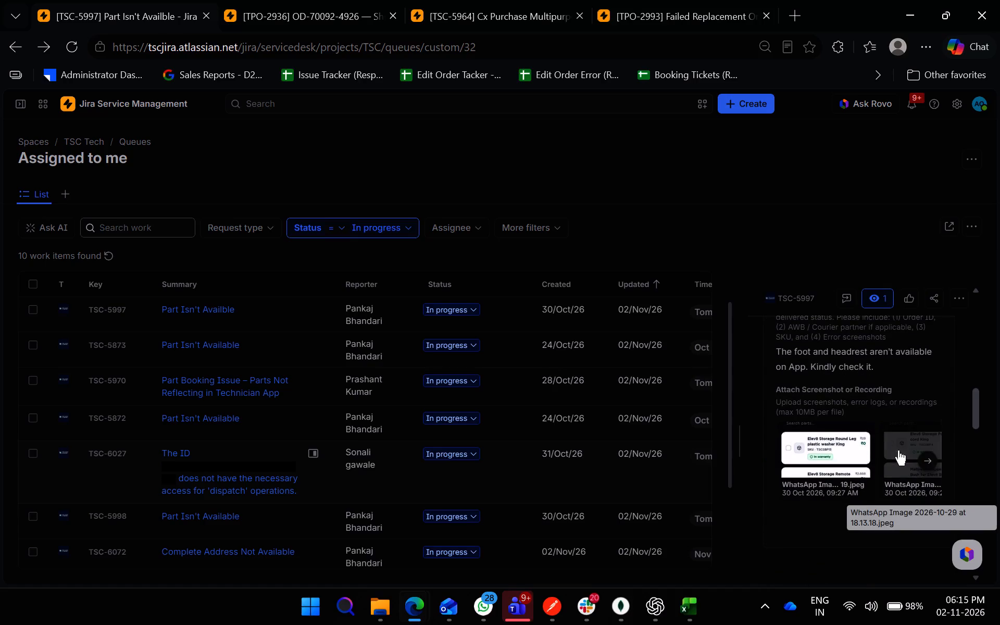
left_click(888, 364)
scroll(888, 364, "up", 1)
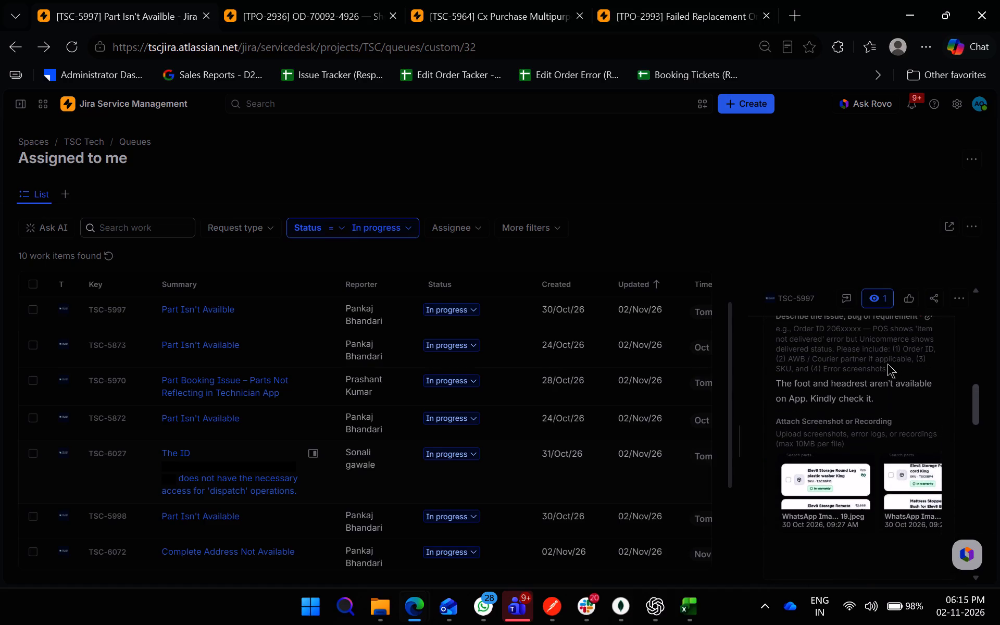
left_click(809, 515)
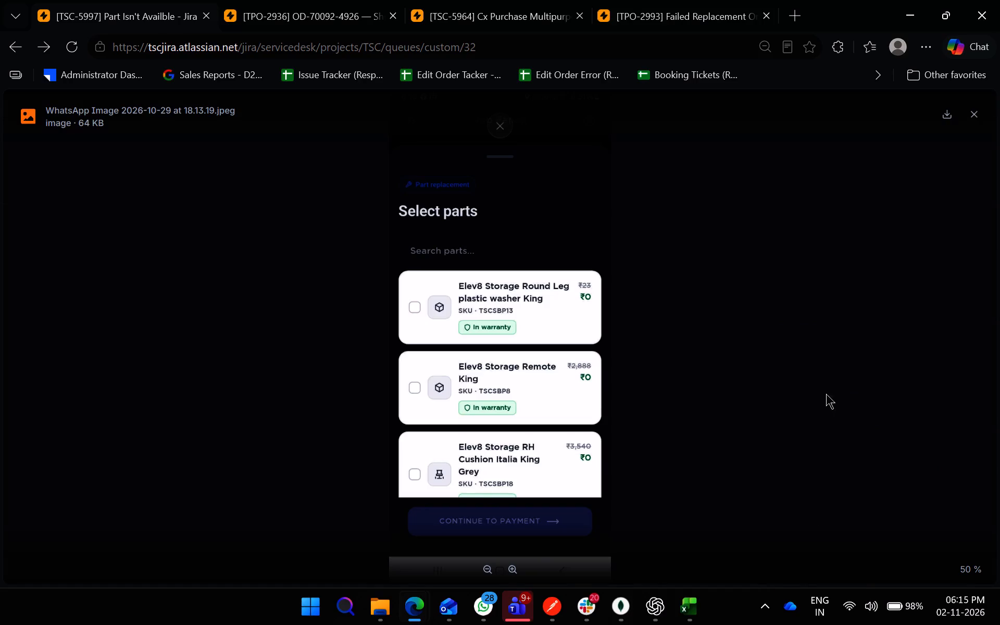
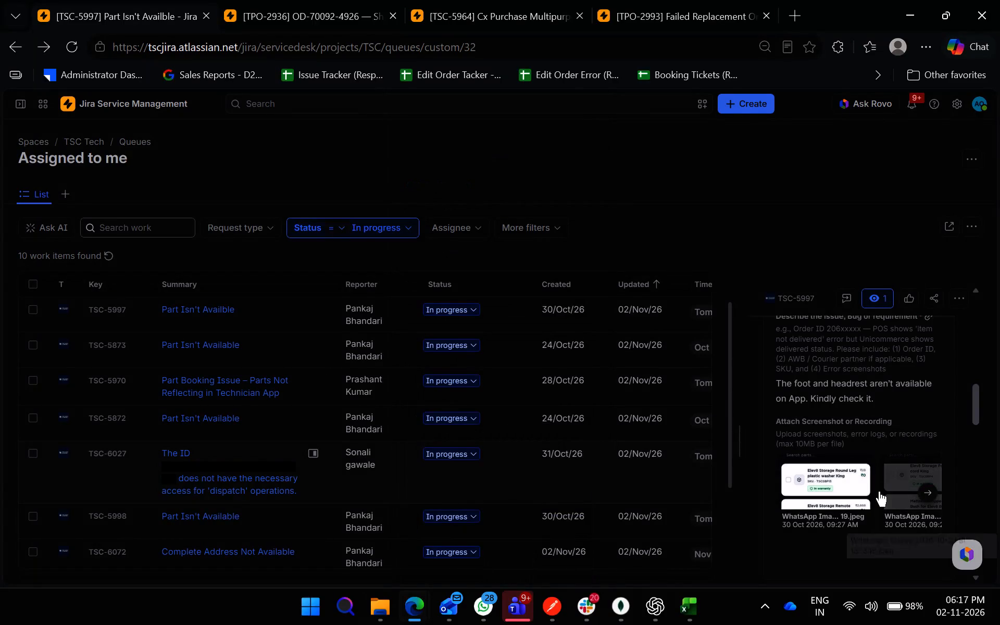
View the other part-selection screenshots attached to TSC-5997's form, checking the listed Elev8 parts and their SKUs.
left_click(886, 494)
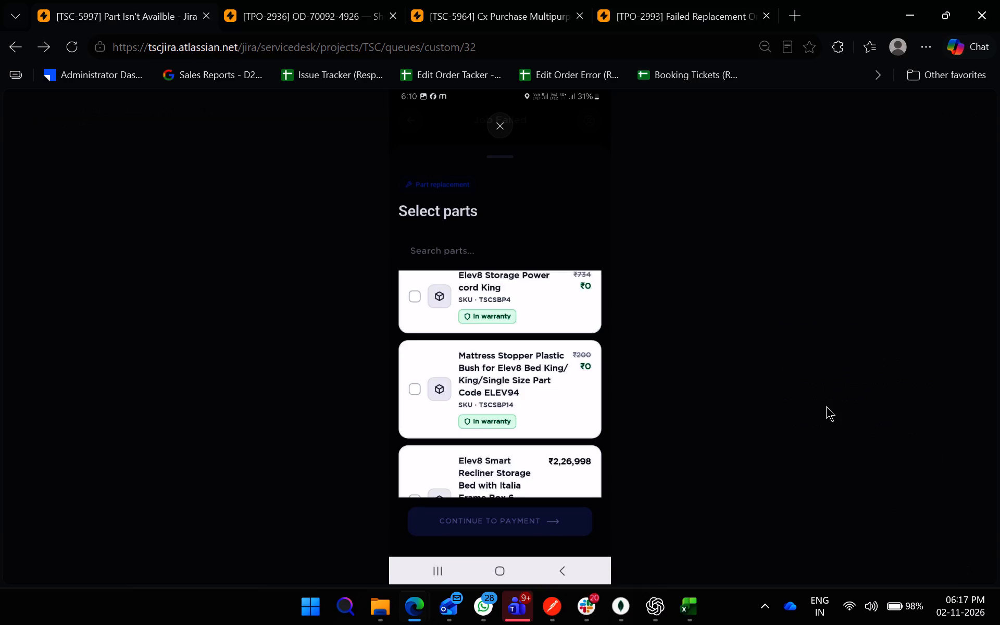
left_click(826, 406)
left_click(920, 495)
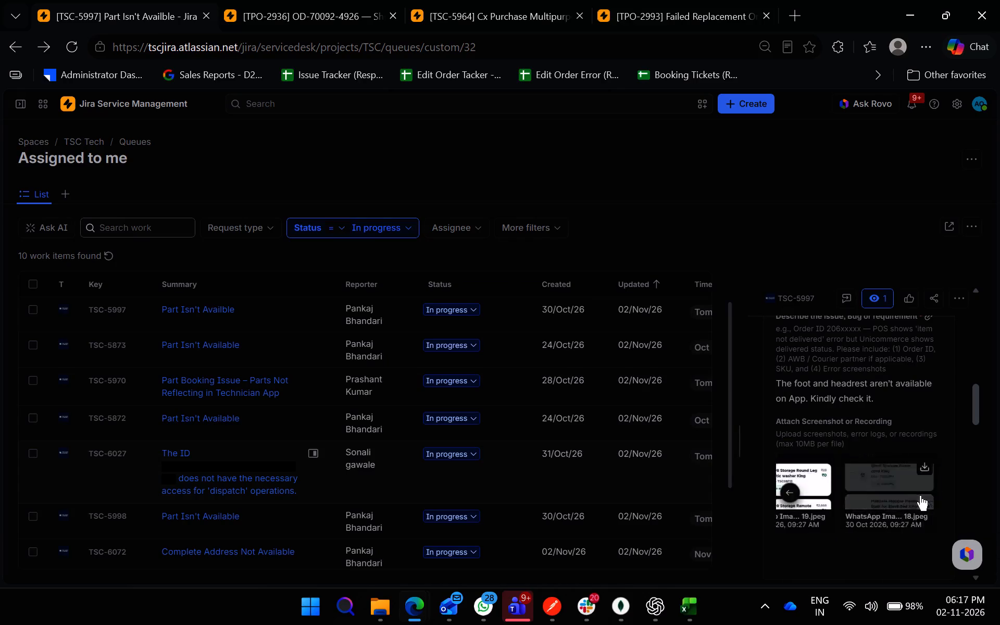
left_click(881, 484)
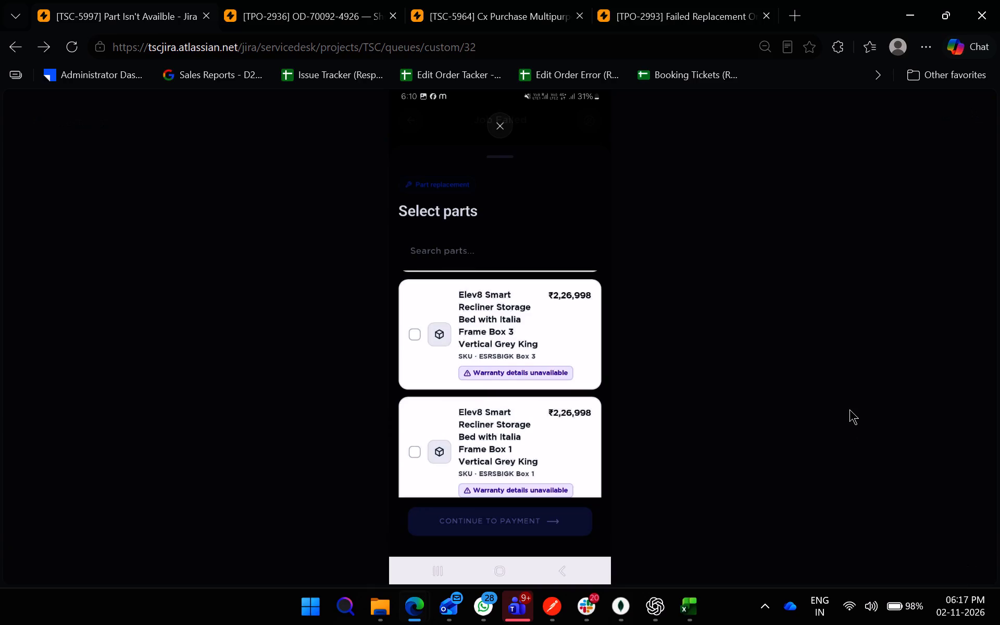
left_click(849, 409)
scroll(893, 415, "down", 5)
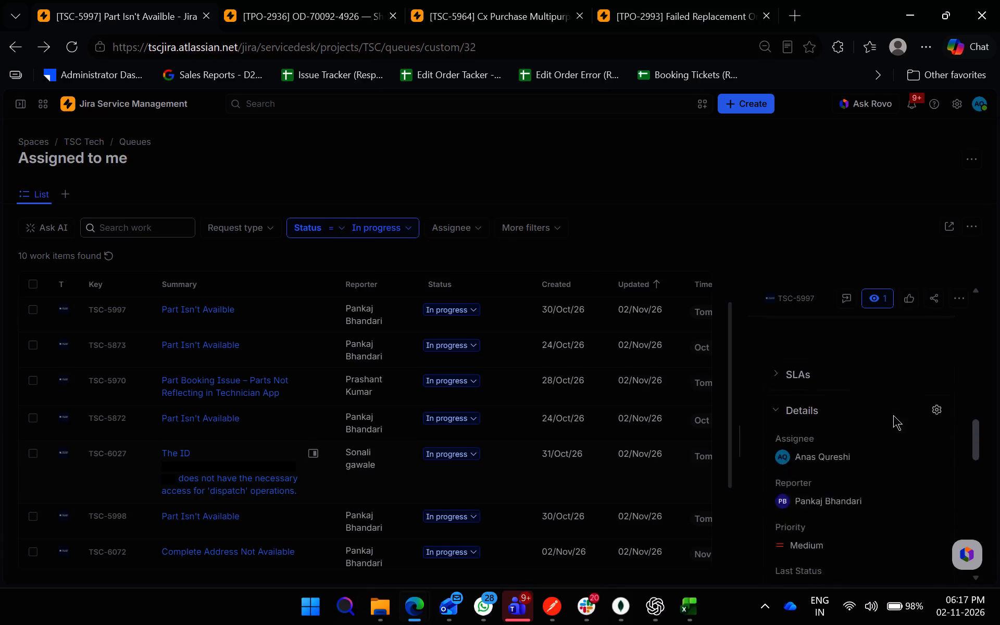
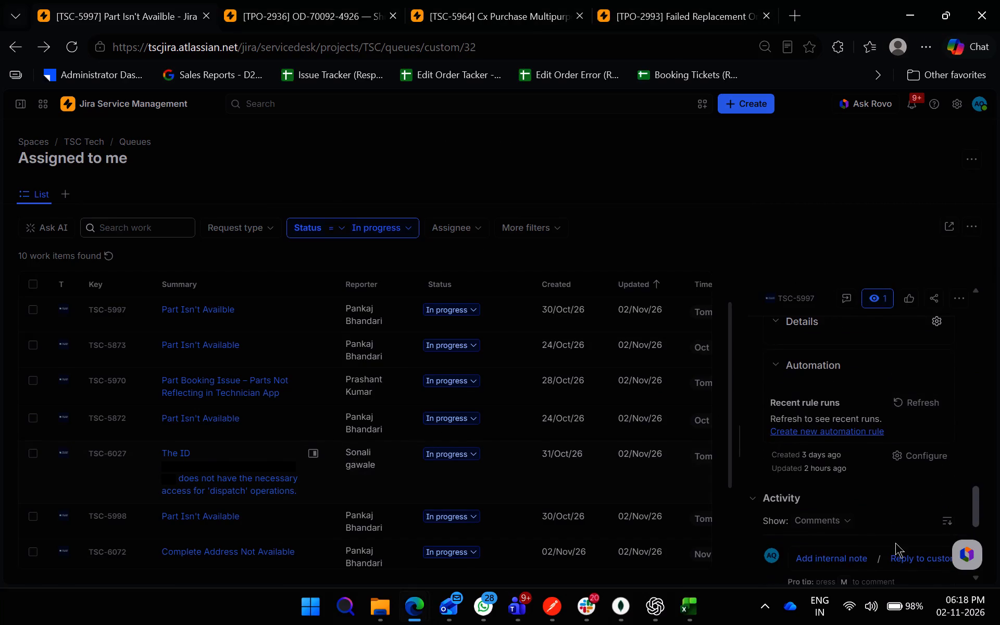
Start an internal note on TSC-5997 and clear the prefilled signature from it.
left_click(802, 569)
left_click(809, 565)
scroll(882, 526, "down", 2)
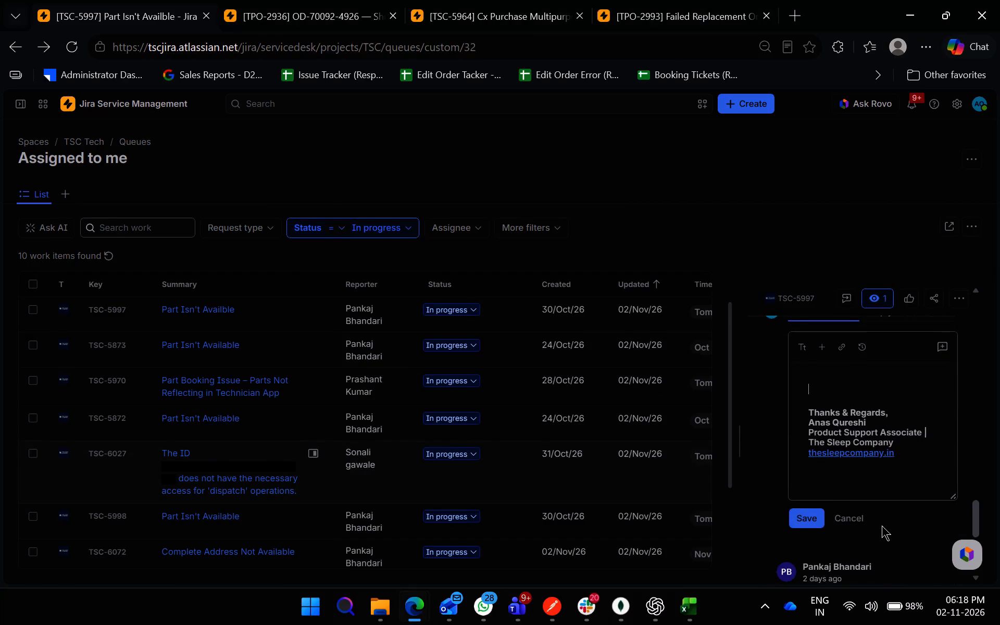
key("ctrl+a")
key("BackSpace")
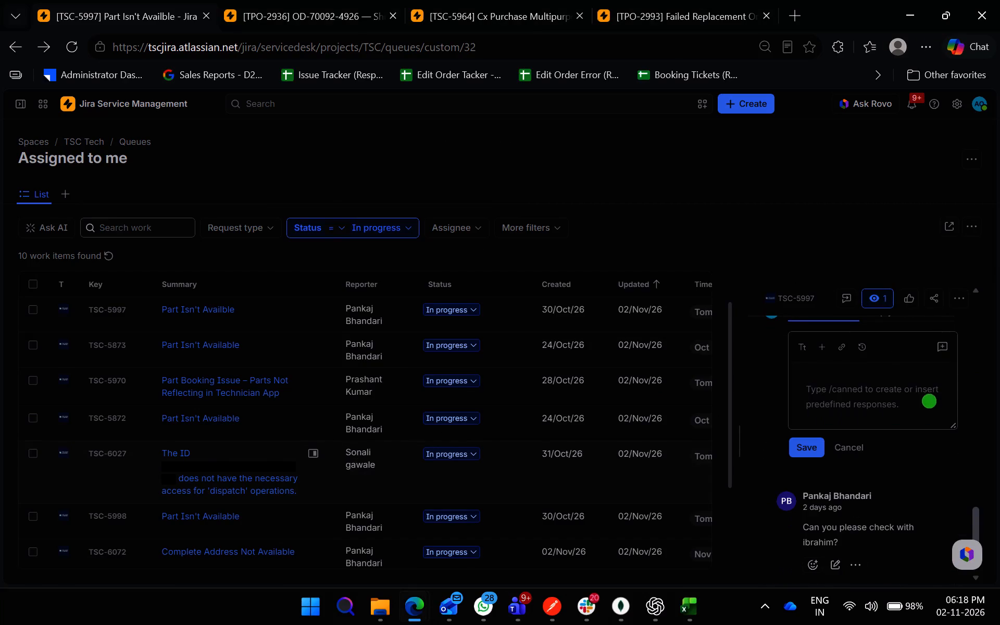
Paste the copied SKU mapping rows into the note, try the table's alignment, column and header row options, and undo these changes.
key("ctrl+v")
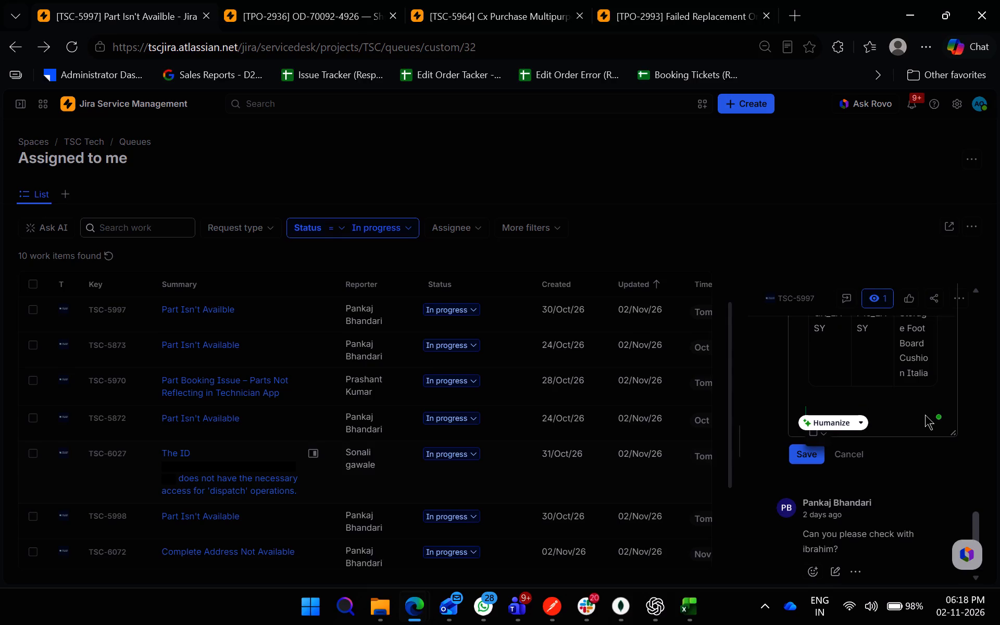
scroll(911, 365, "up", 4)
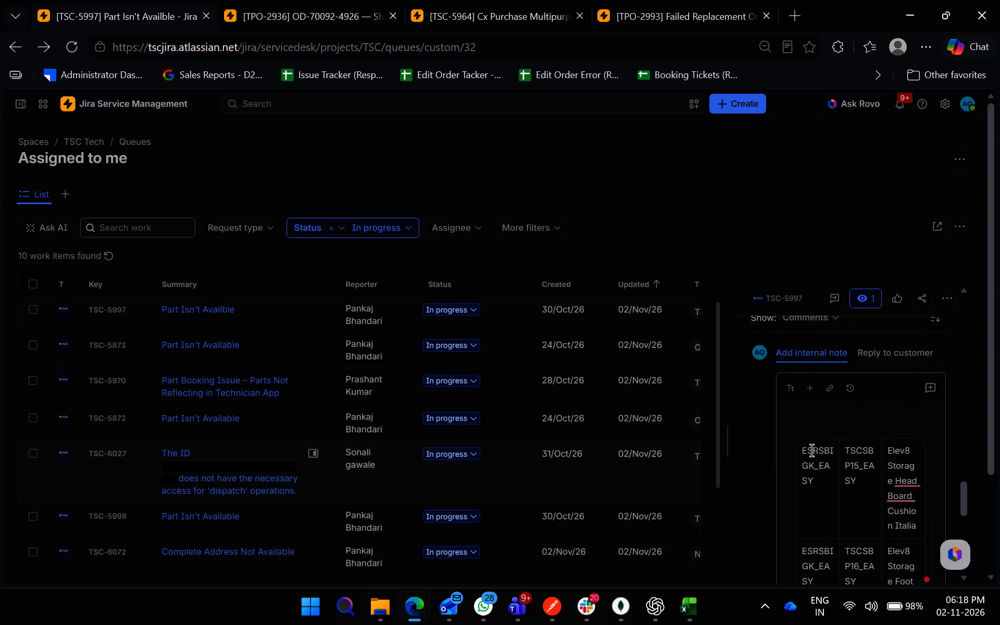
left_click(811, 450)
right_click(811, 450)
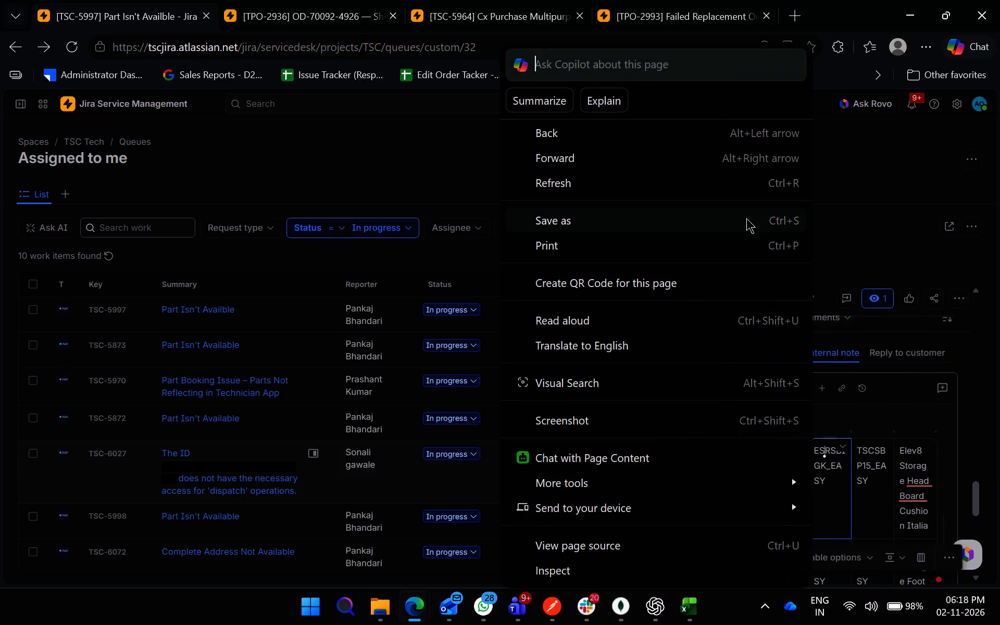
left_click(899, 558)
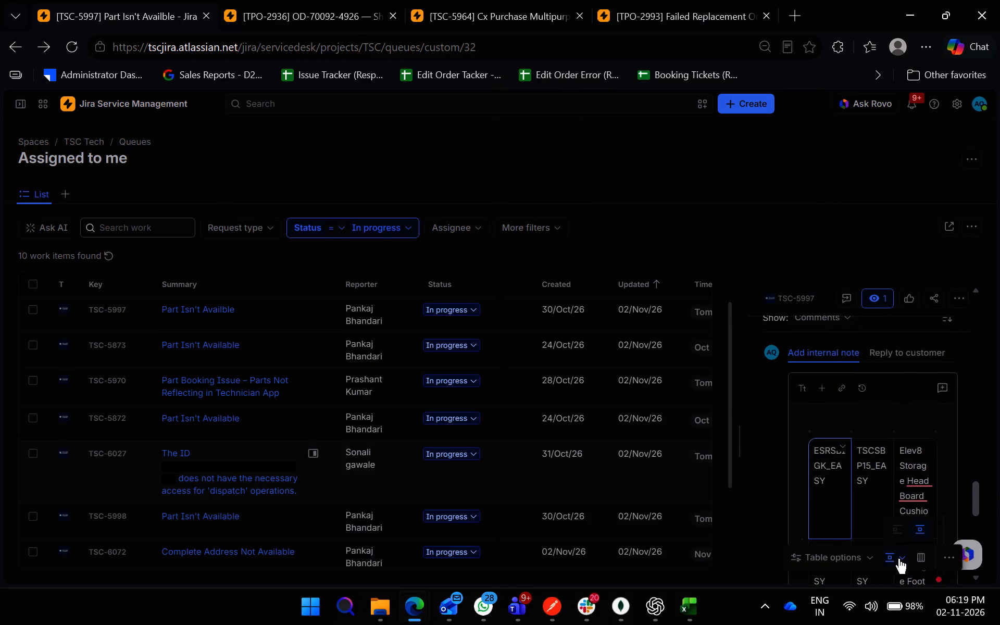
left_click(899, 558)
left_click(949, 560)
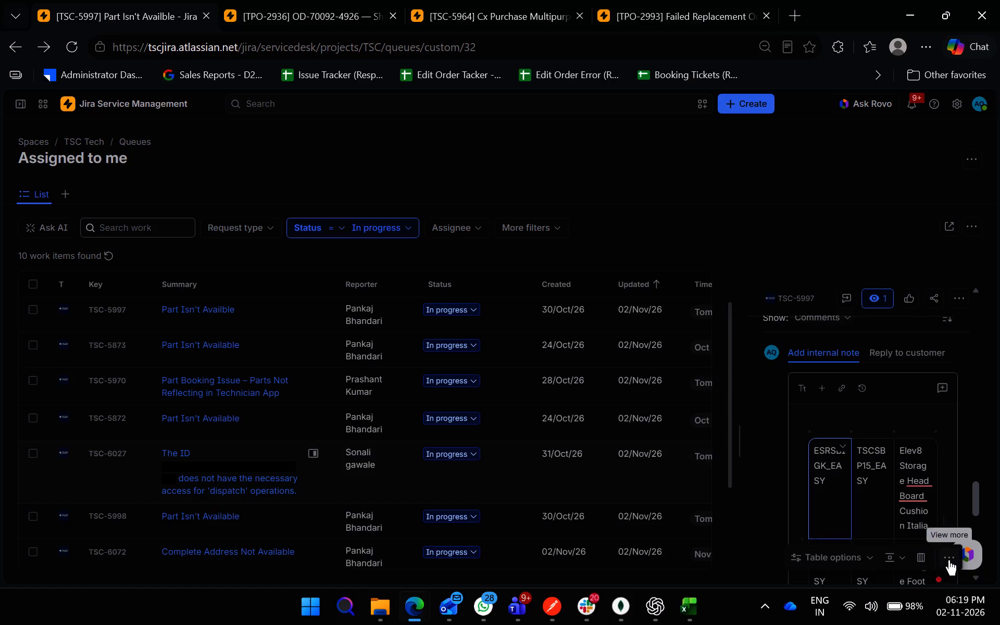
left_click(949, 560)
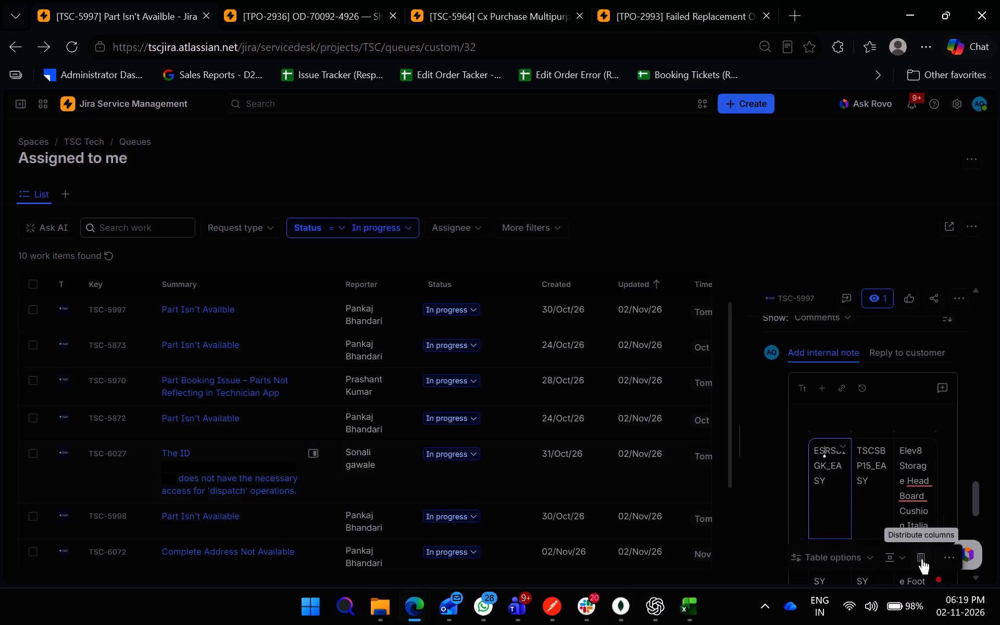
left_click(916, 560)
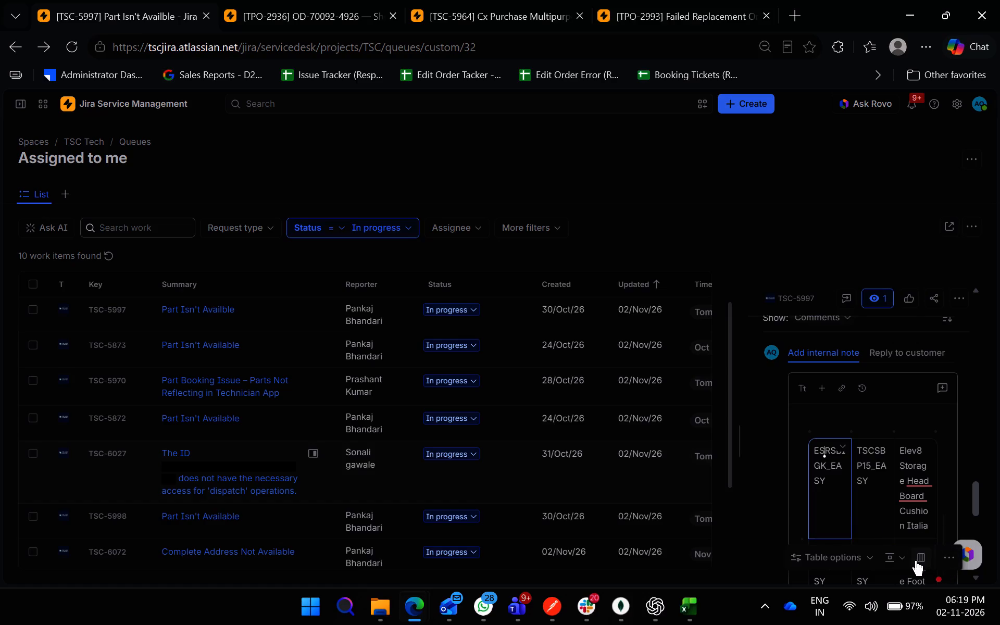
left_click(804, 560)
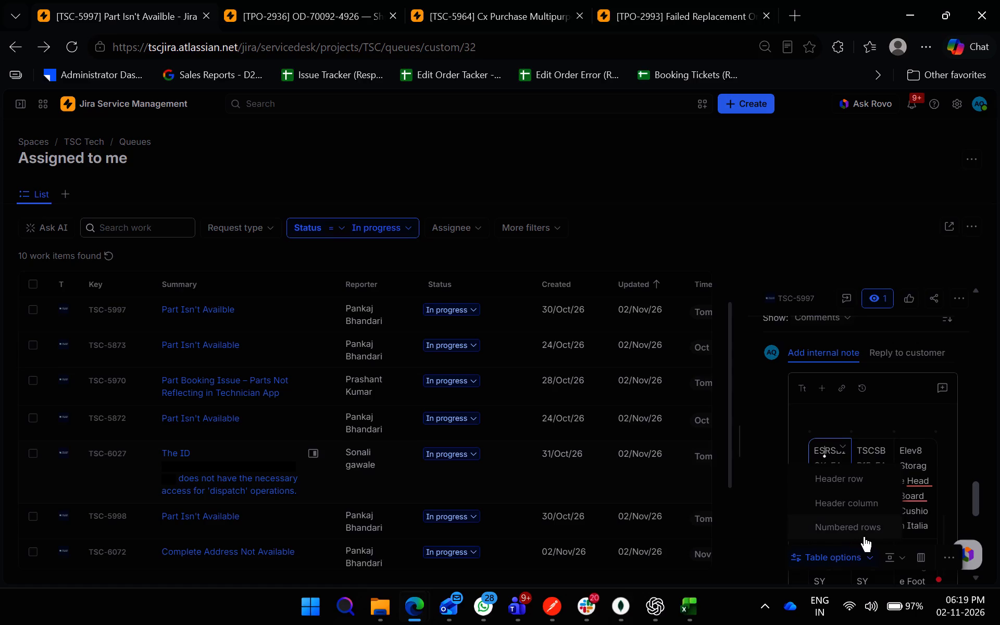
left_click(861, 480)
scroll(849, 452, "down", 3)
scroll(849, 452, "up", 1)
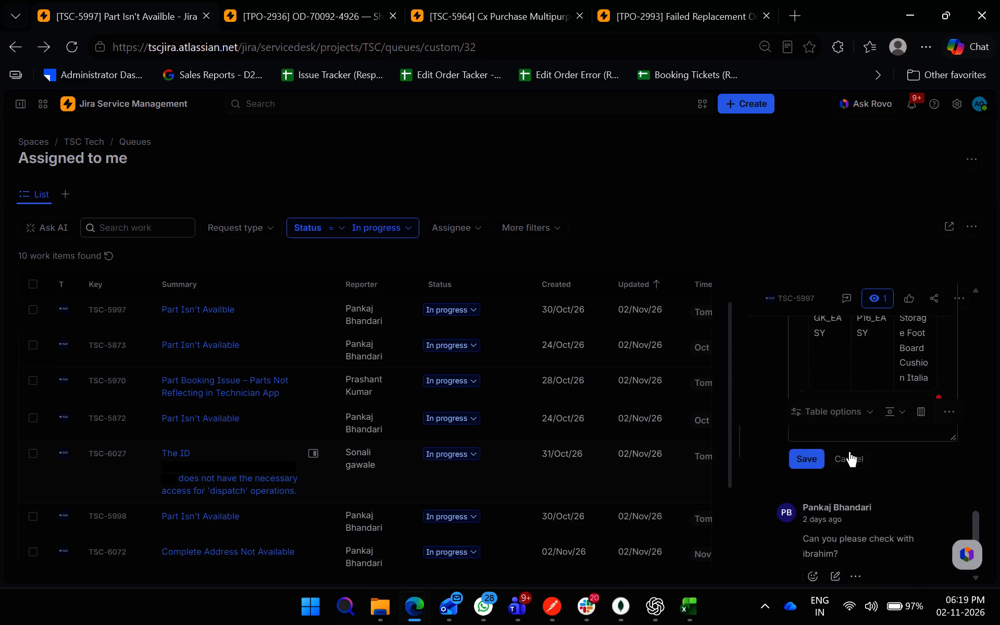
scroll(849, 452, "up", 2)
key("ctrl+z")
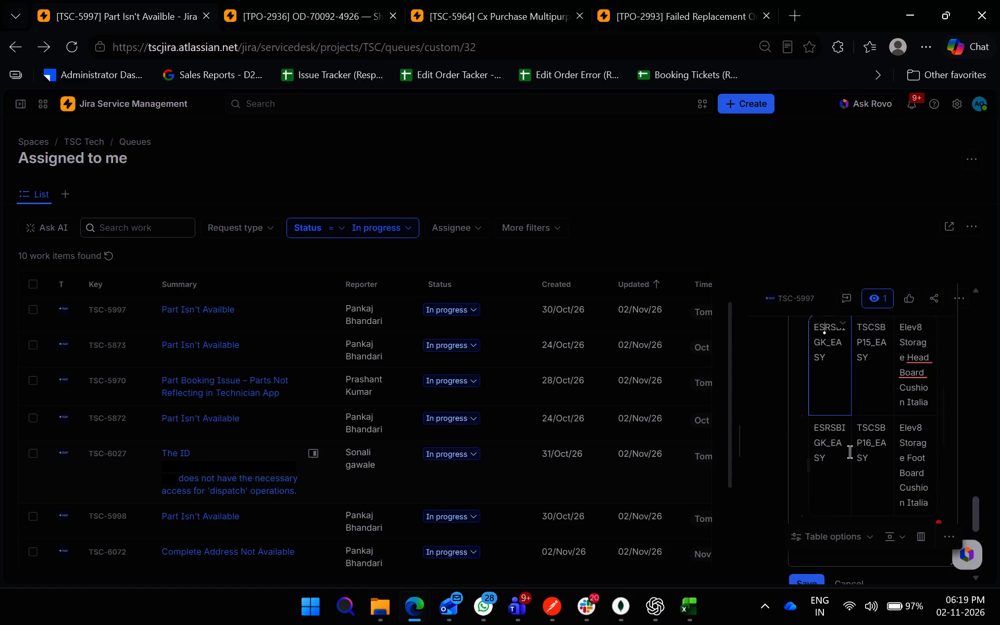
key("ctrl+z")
Paste the ESRSBIGK_EASY rows for TSCSBP15_EASY and TSCSBP16_EASY into the internal note, mention Roshan below them, and save it.
scroll(827, 475, "up", 1)
key("ctrl+v")
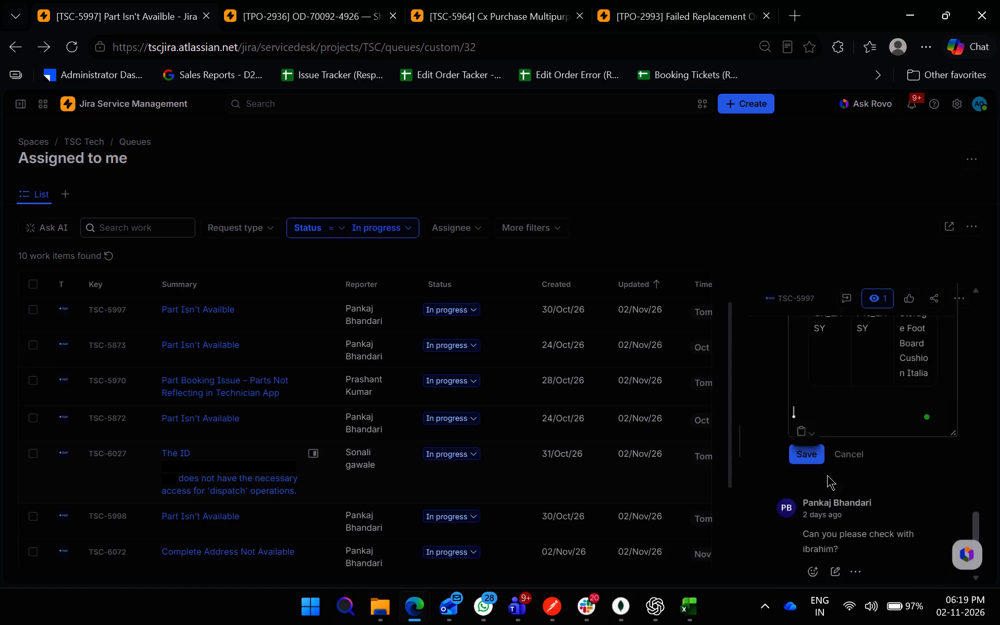
scroll(827, 475, "up", 2)
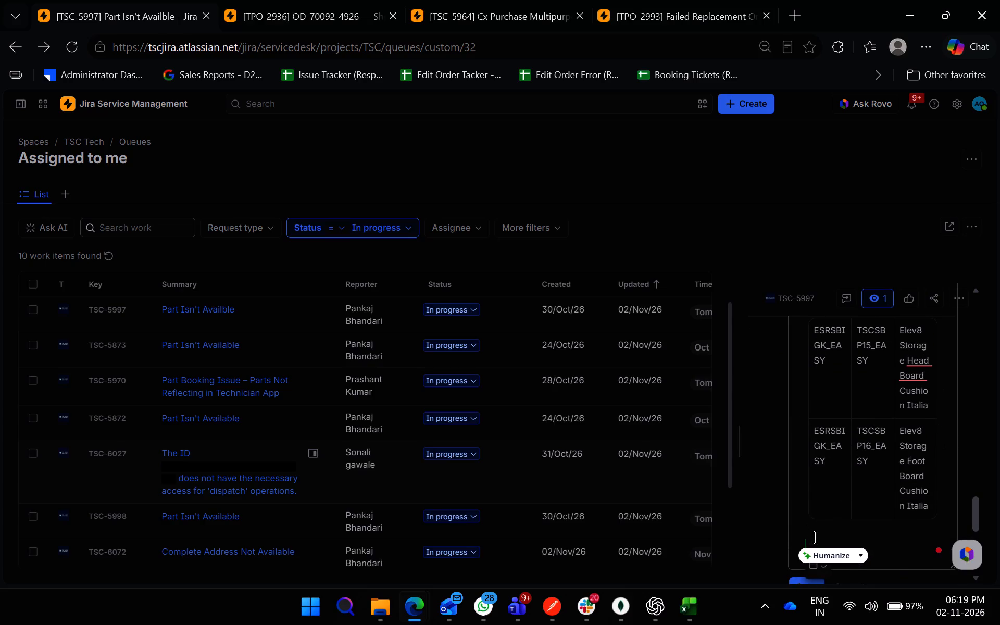
scroll(849, 454, "up", 1)
type("@roshan")
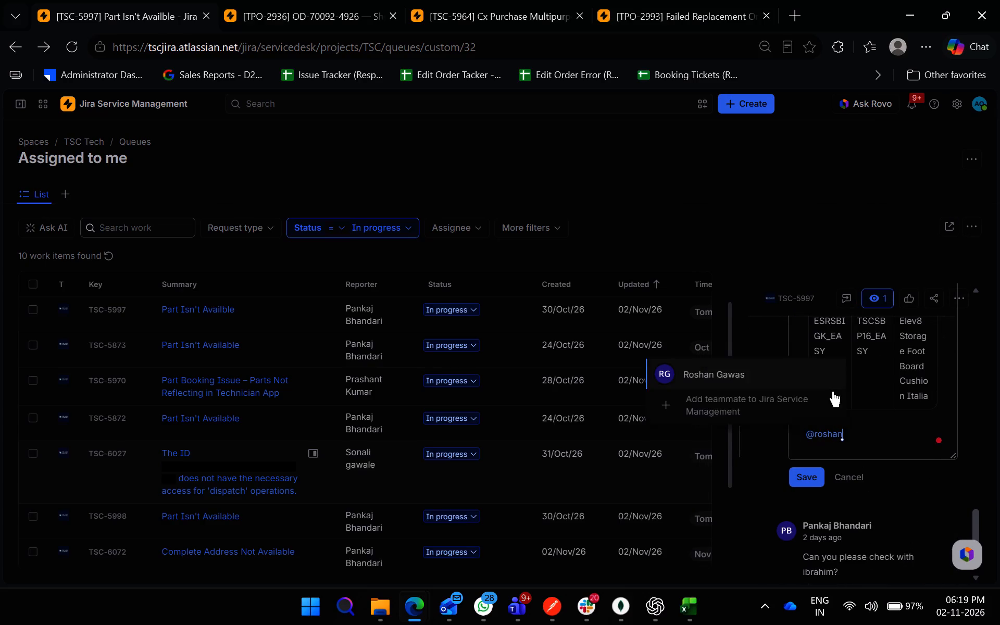
left_click(777, 380)
left_click(815, 480)
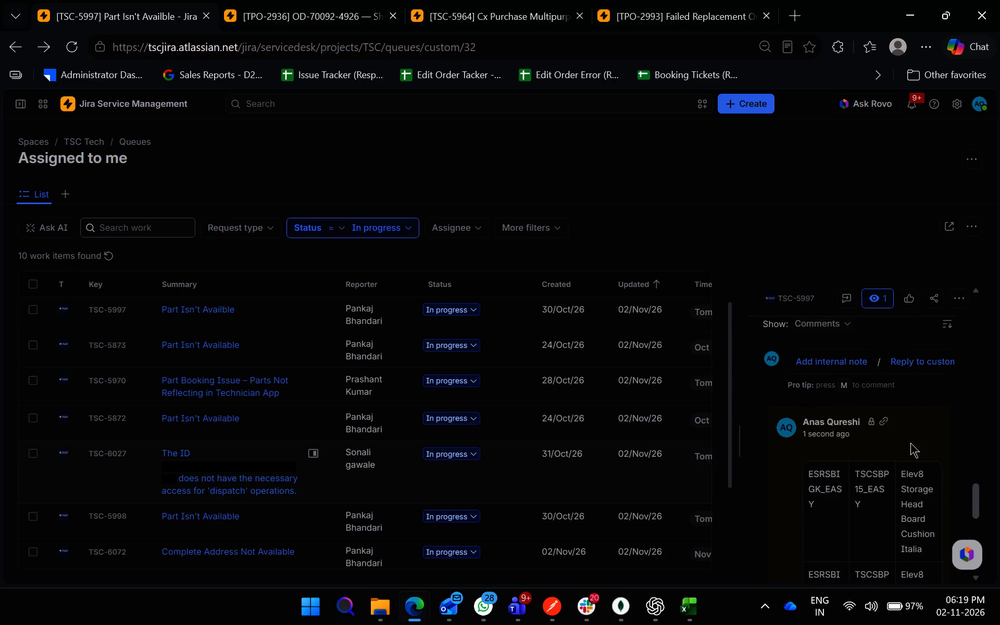
scroll(910, 443, "up", 8)
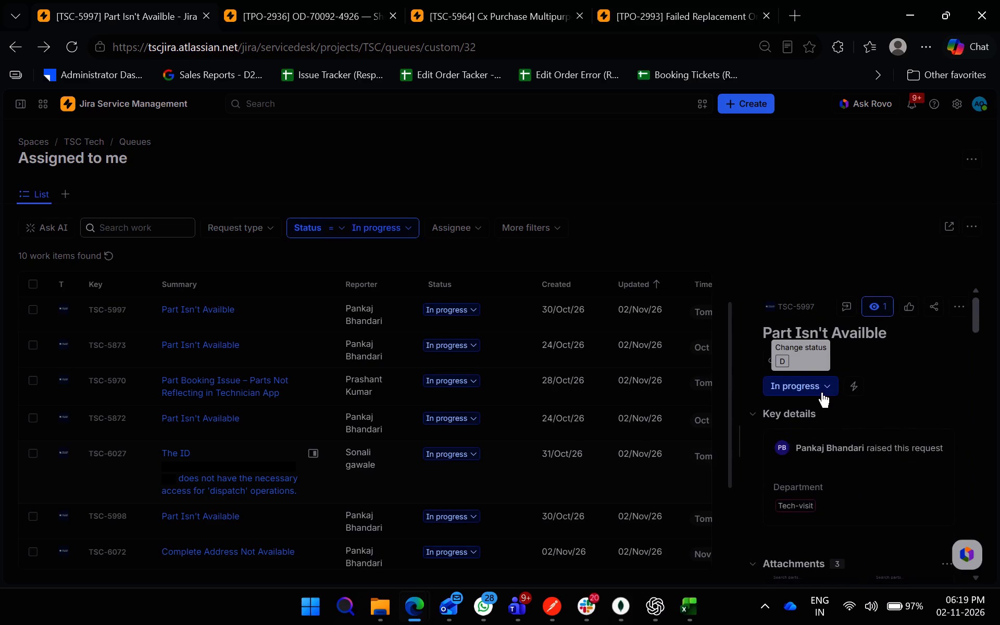
scroll(858, 461, "down", 10)
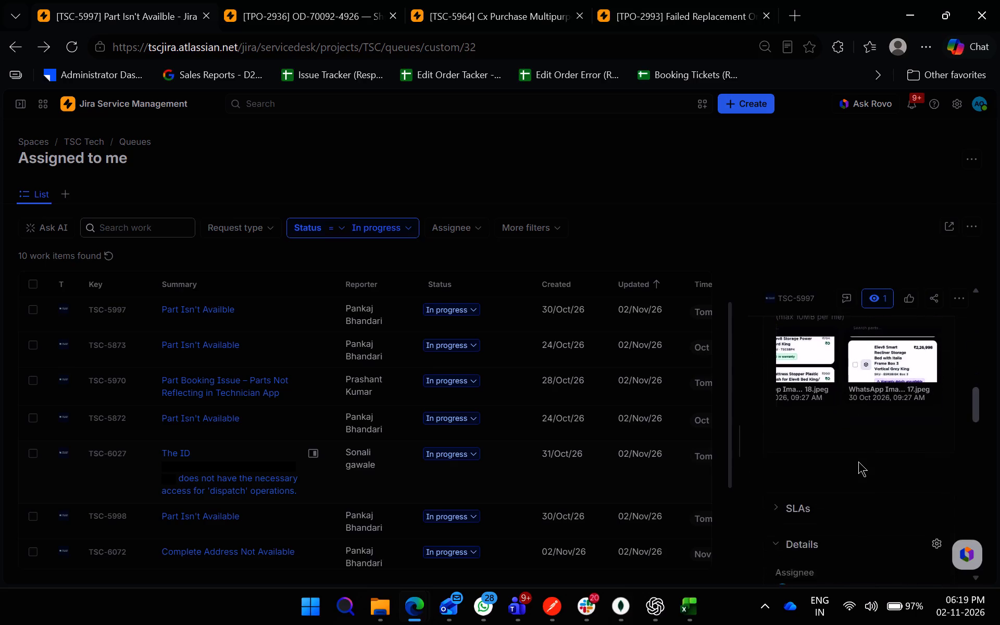
scroll(858, 461, "down", 1)
left_click(868, 414)
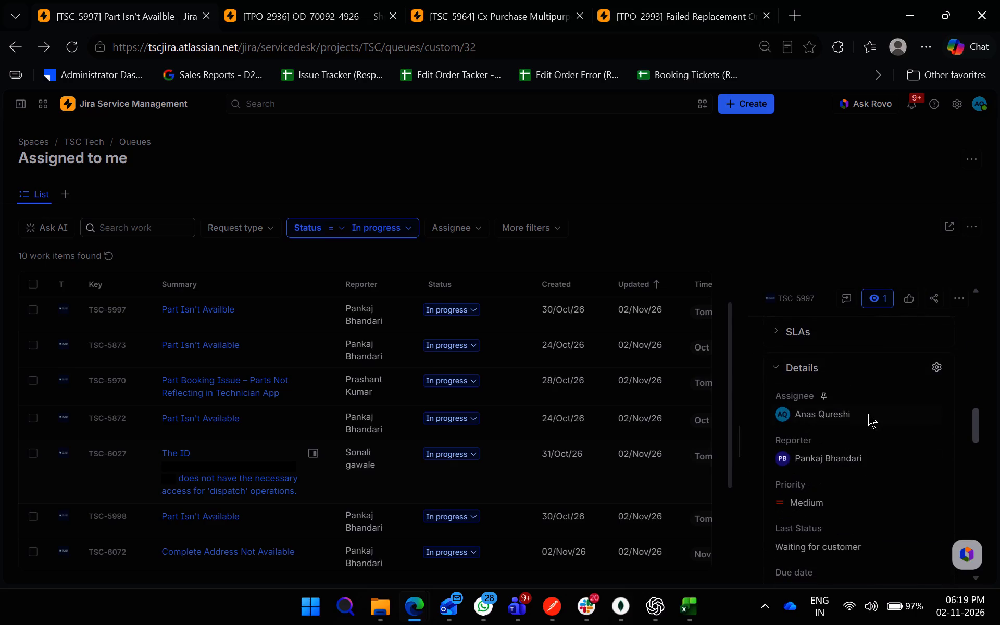
type("roshan")
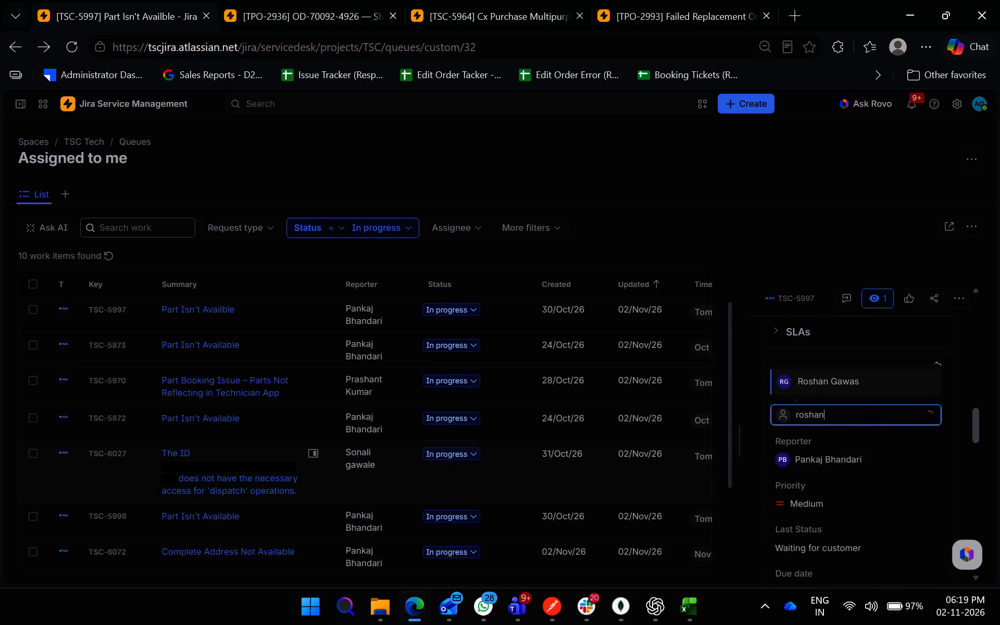
key("Return")
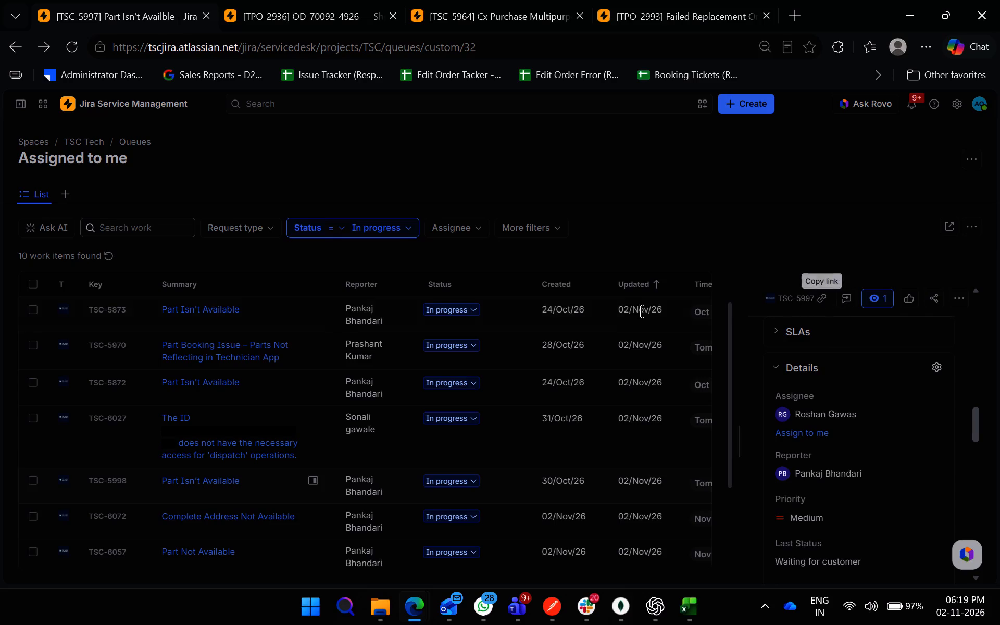
Refresh the assigned queue and open TSC-5873 beside the list to read its issue type and description.
left_click(113, 254)
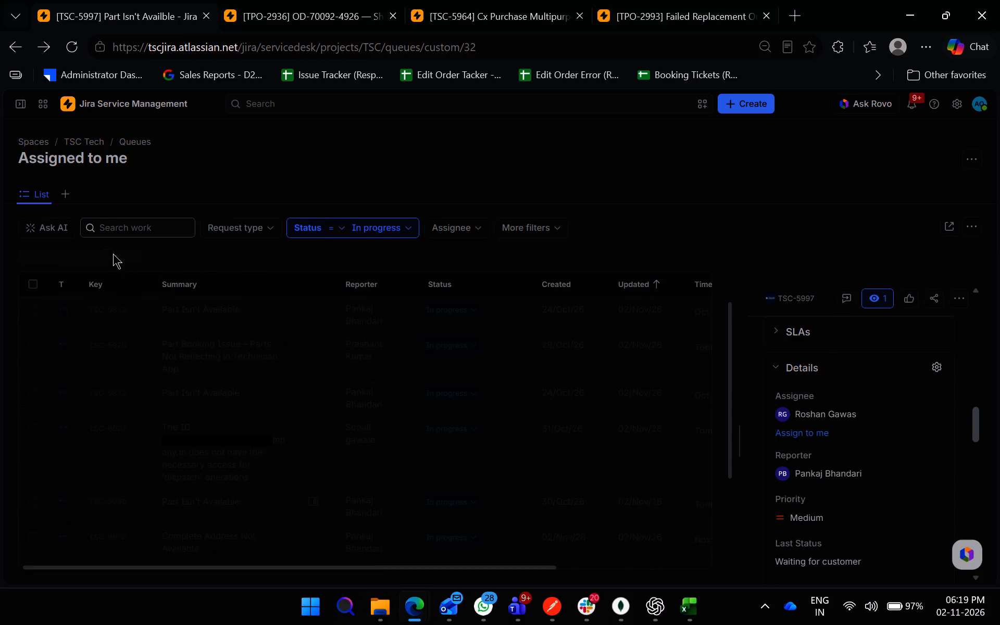
left_click(309, 317)
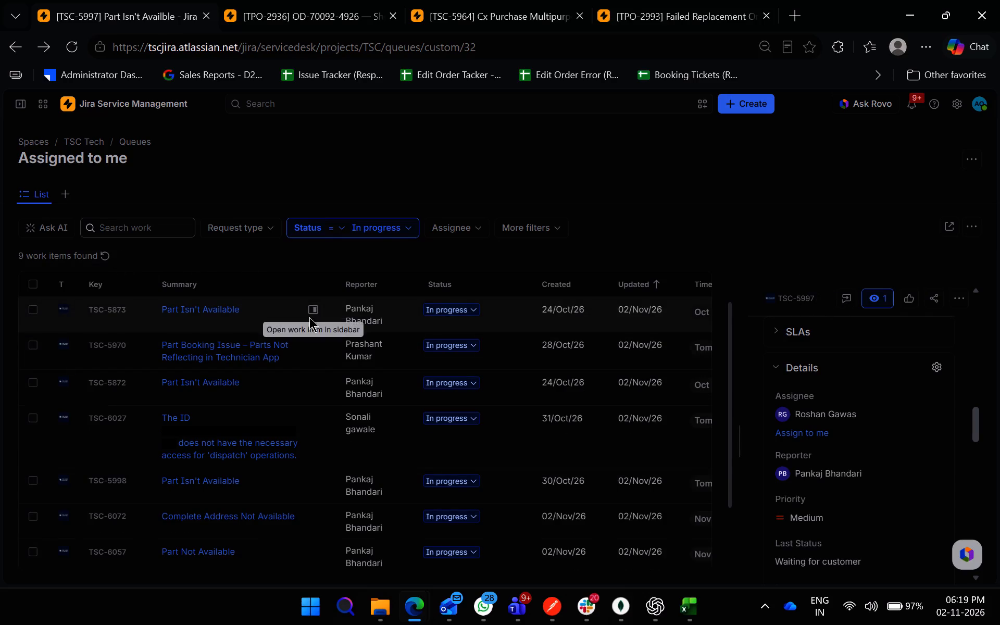
left_click(317, 311)
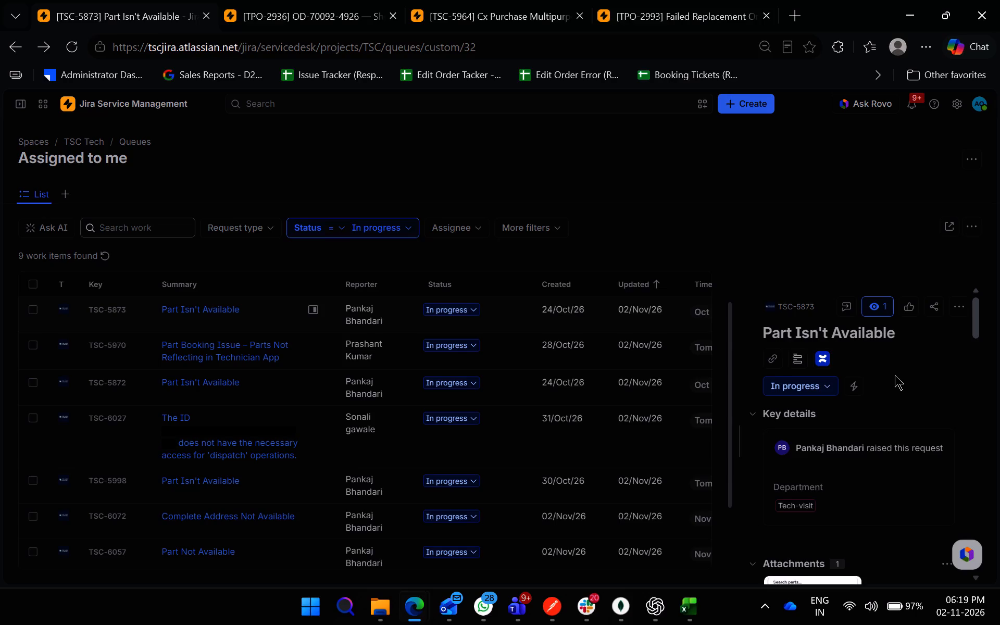
scroll(894, 410, "down", 3)
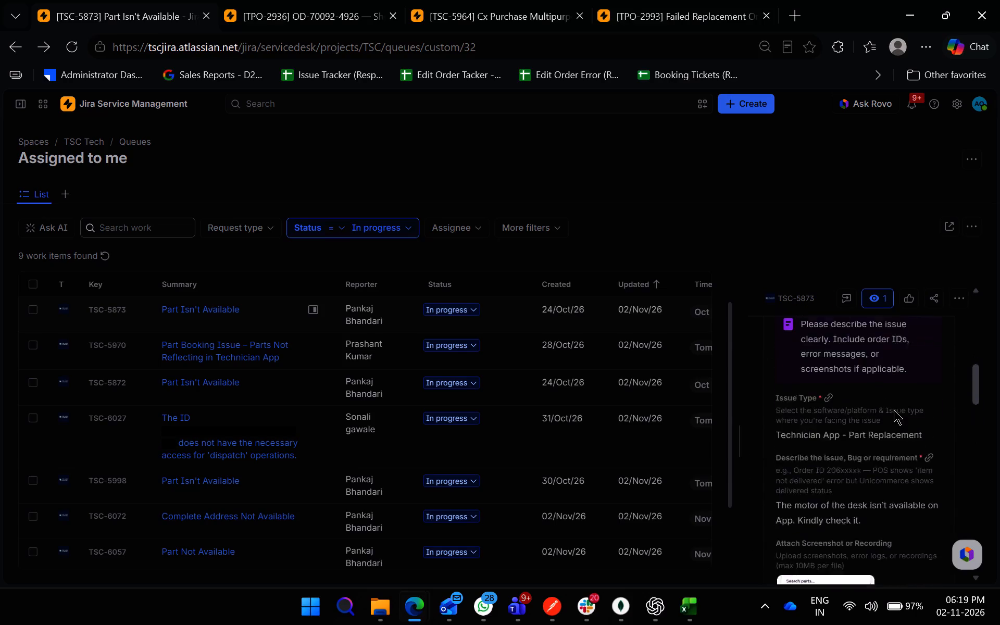
Review the request details of TSC-5873 and open its attached WhatsApp image to examine the parts offered for the desk.
scroll(894, 410, "down", 3)
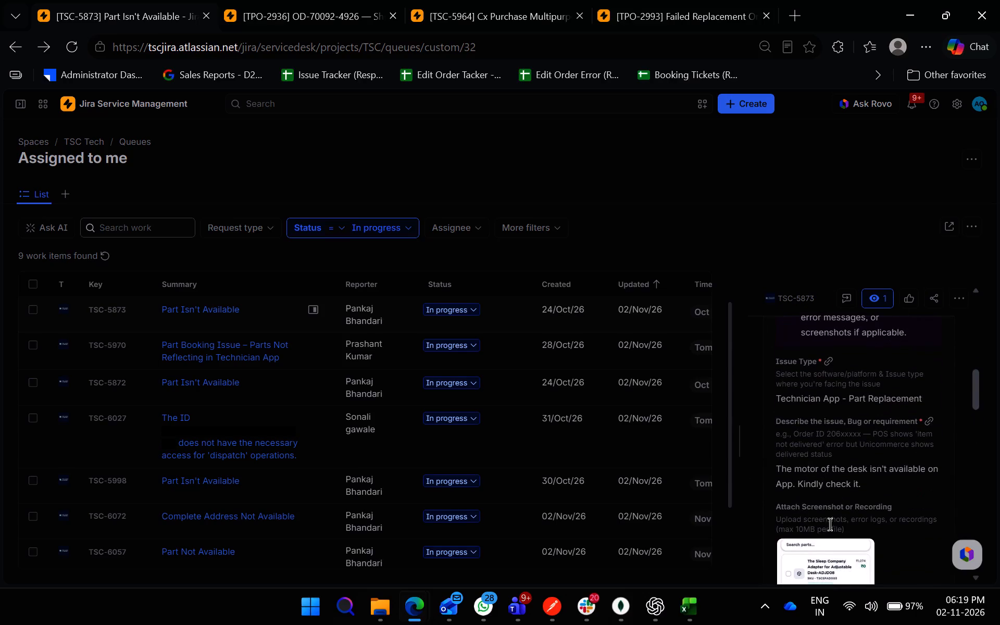
left_click(814, 556)
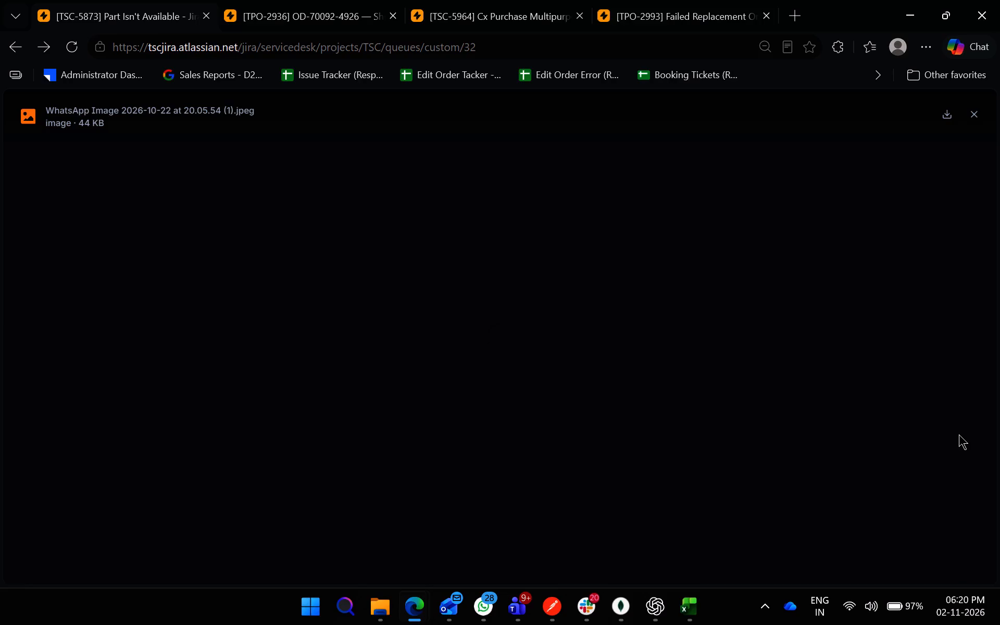
double_click(959, 434)
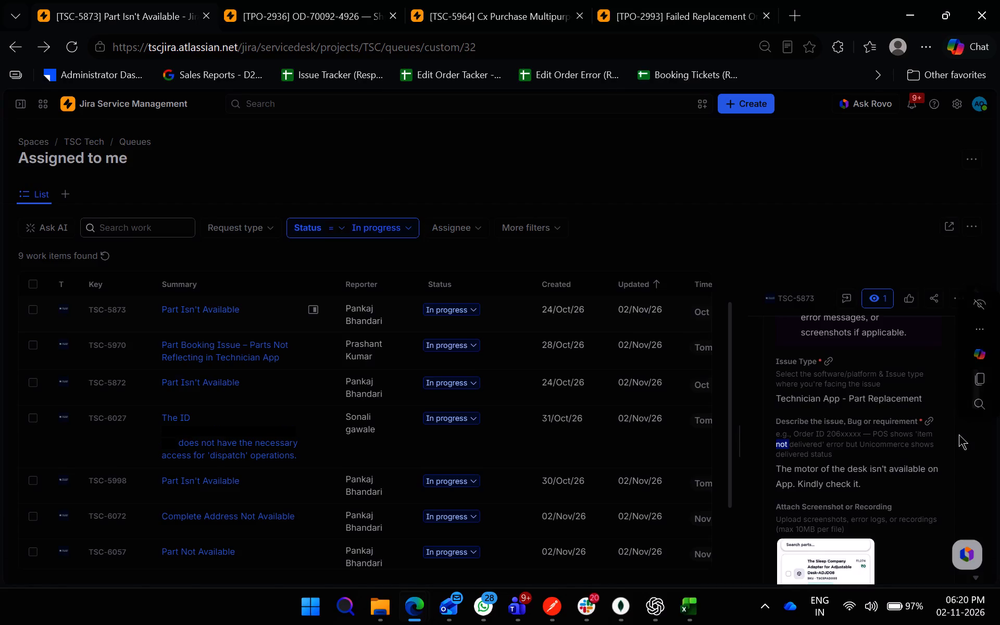
left_click(920, 445)
scroll(920, 445, "up", 5)
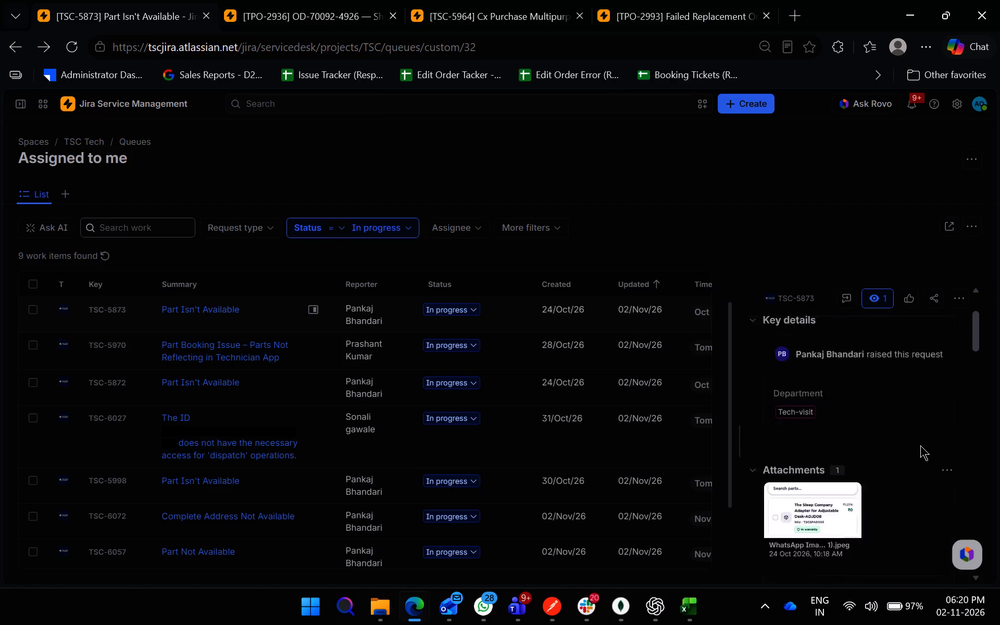
scroll(920, 445, "up", 2)
scroll(920, 445, "down", 5)
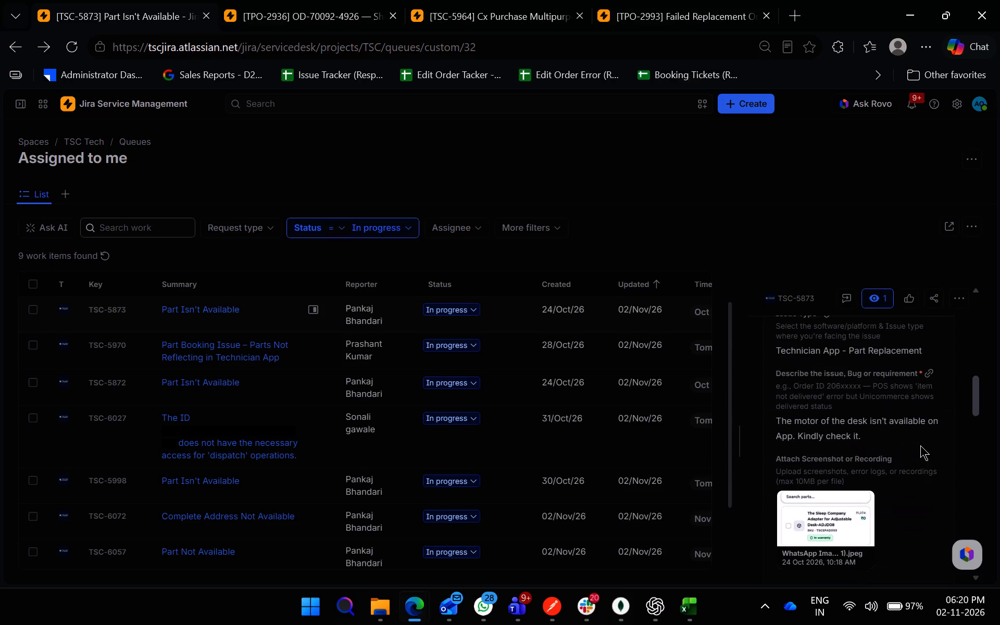
left_click(832, 526)
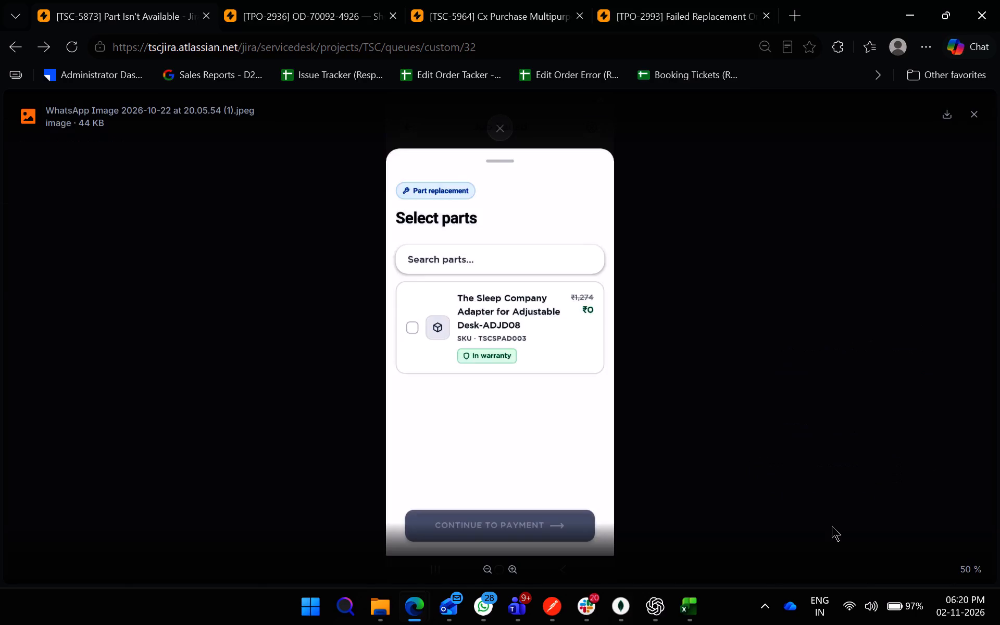
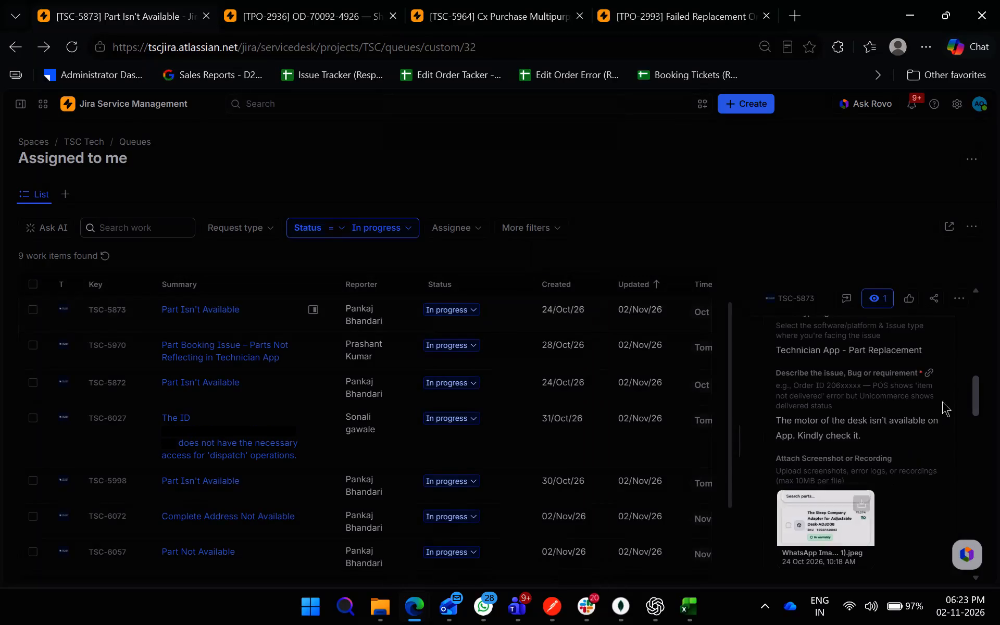
Open a new internal note in the activity section of TSC-5873.
scroll(917, 462, "down", 1)
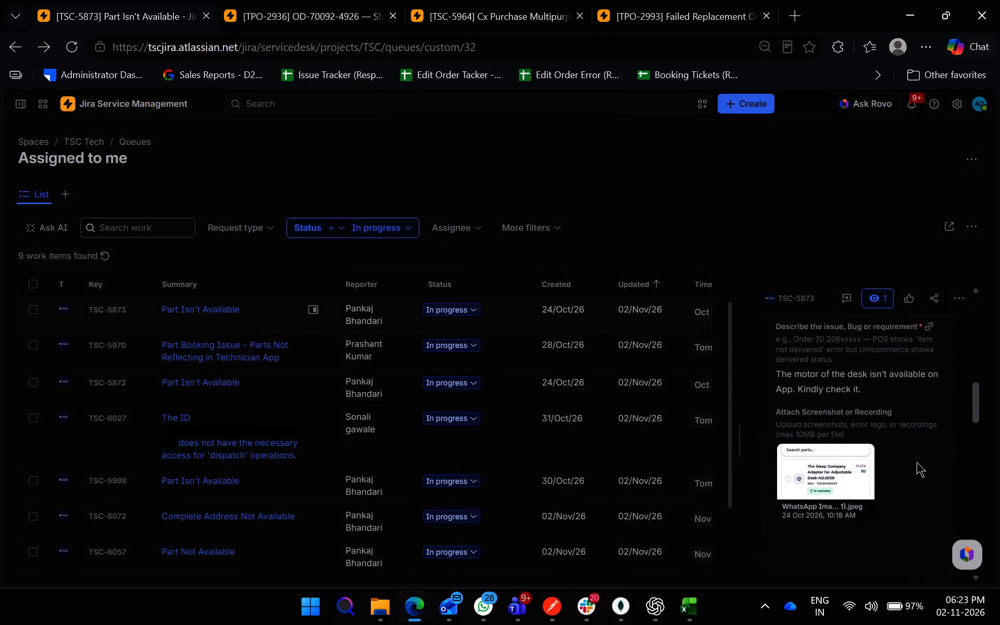
scroll(917, 462, "down", 9)
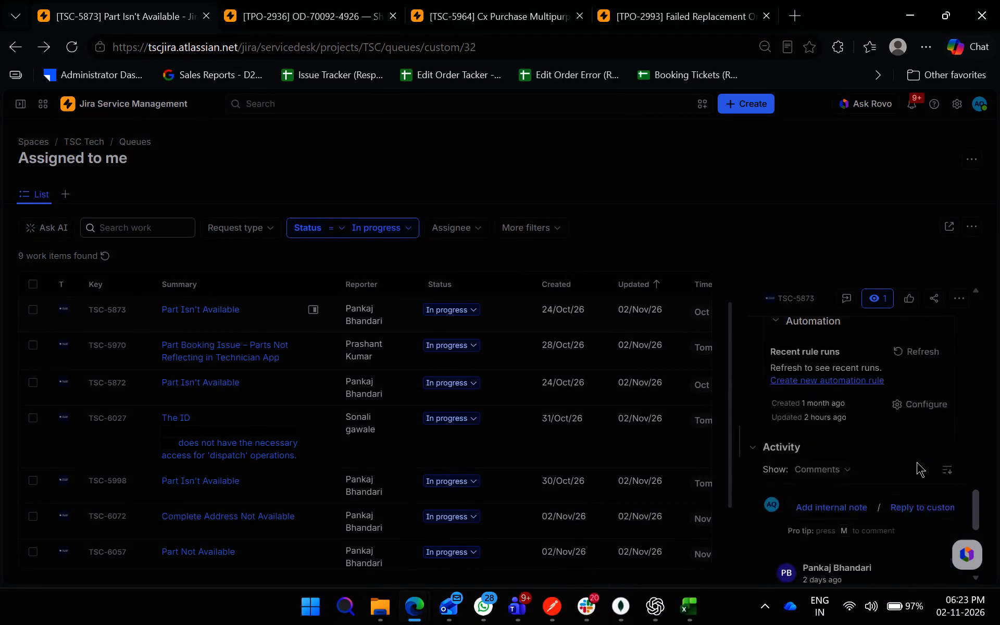
scroll(917, 462, "down", 1)
left_click(841, 431)
left_click(839, 419)
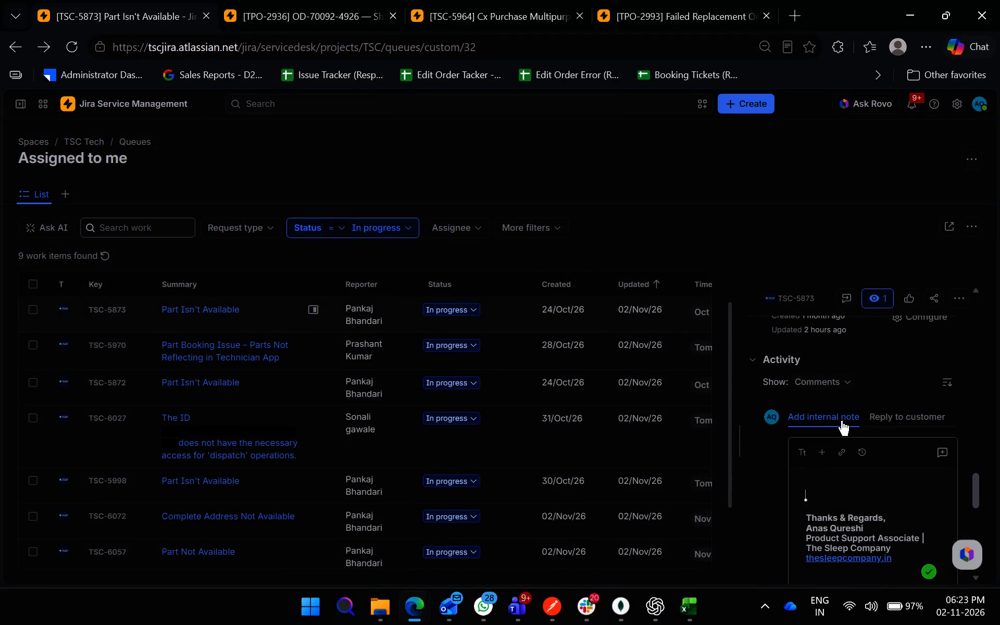
Open the WhatsApp screenshot attached to TSC-5873 to examine the part listing for the desk.
scroll(852, 386, "up", 9)
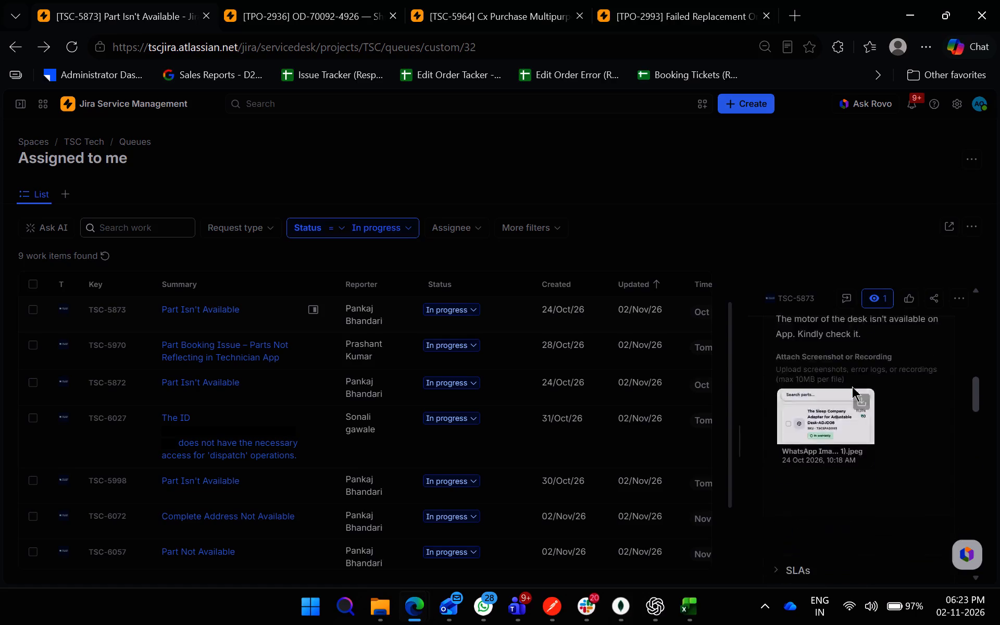
scroll(852, 386, "up", 1)
left_click(792, 520)
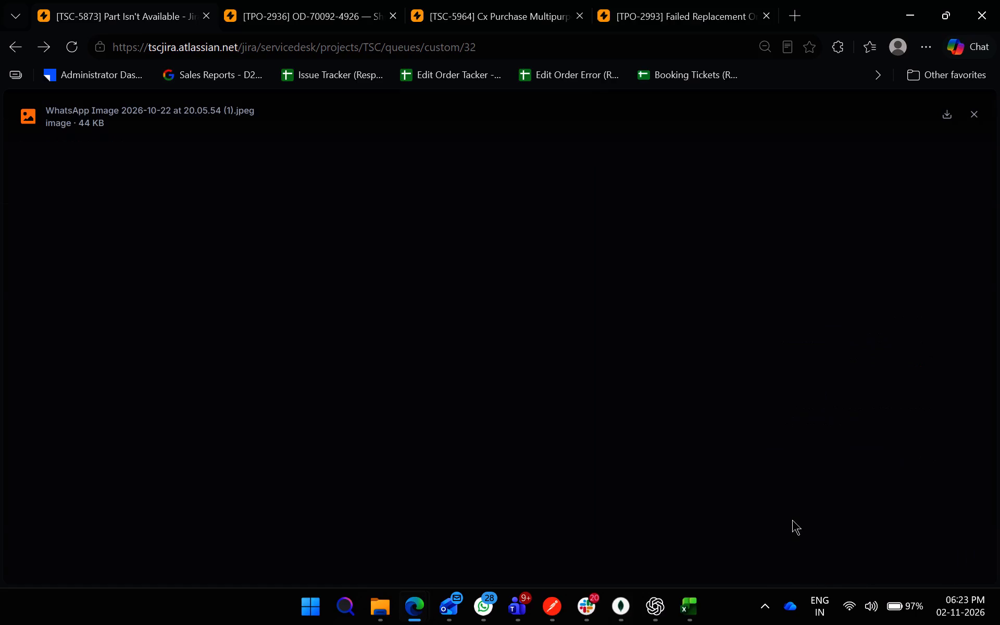
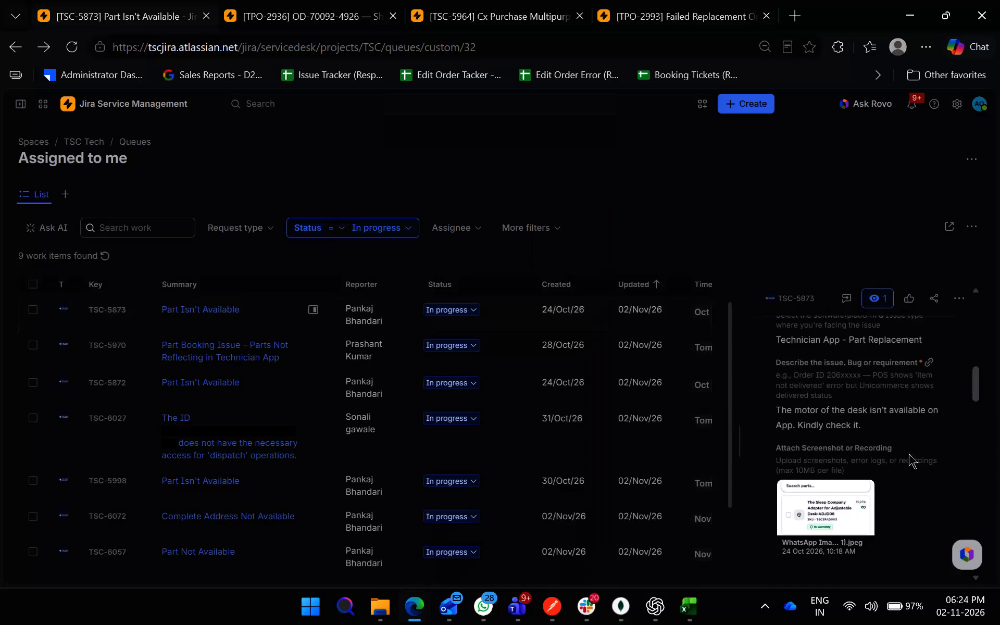
Reopen the screenshot attached to the TSC-5873 form to examine the desk part listing, close it and dismiss the Outlook notification.
scroll(918, 456, "down", 1)
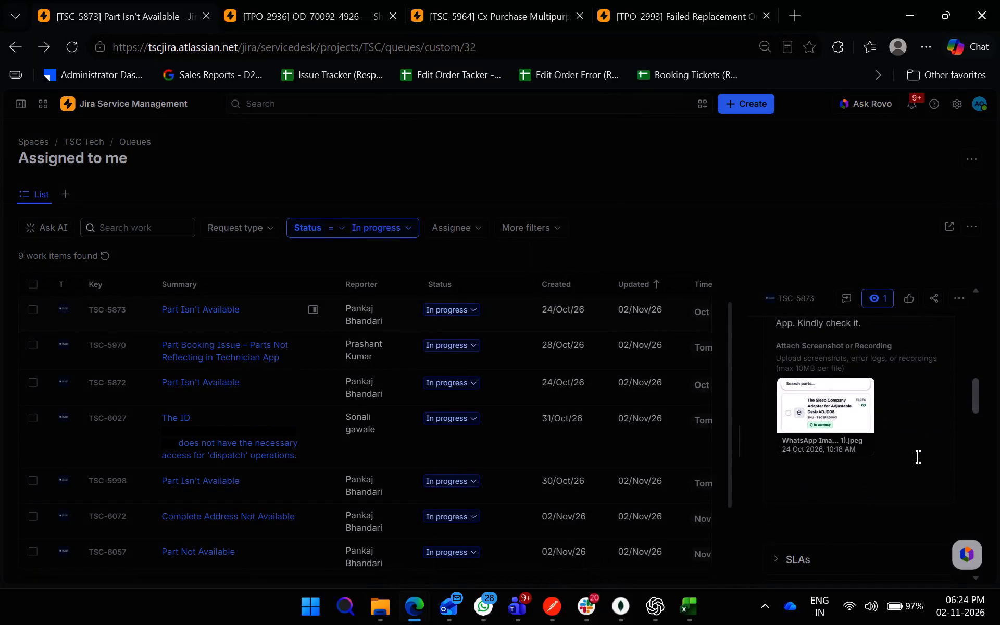
scroll(918, 456, "down", 3)
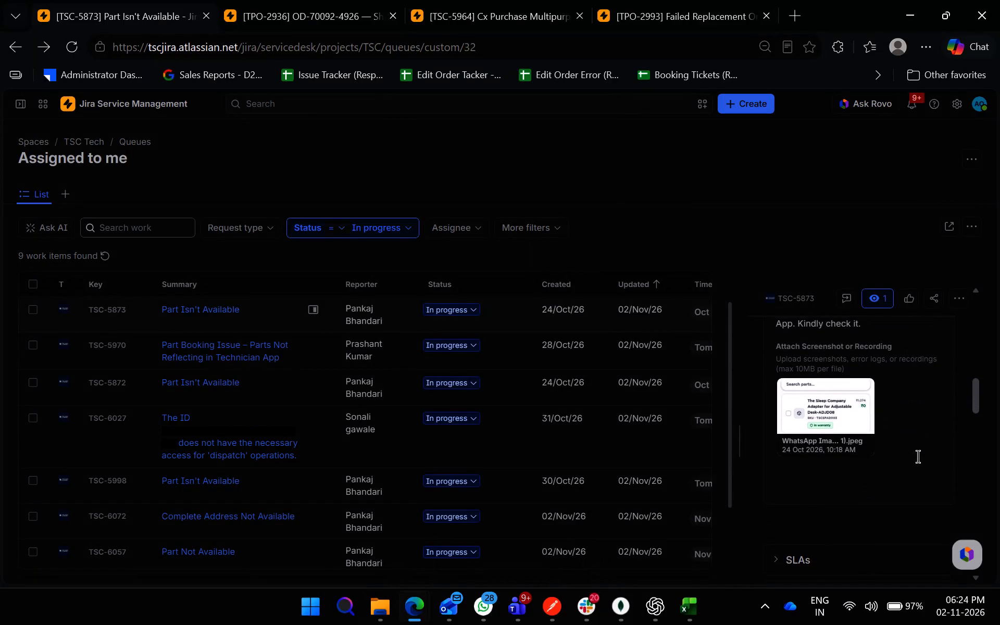
scroll(918, 456, "down", 1)
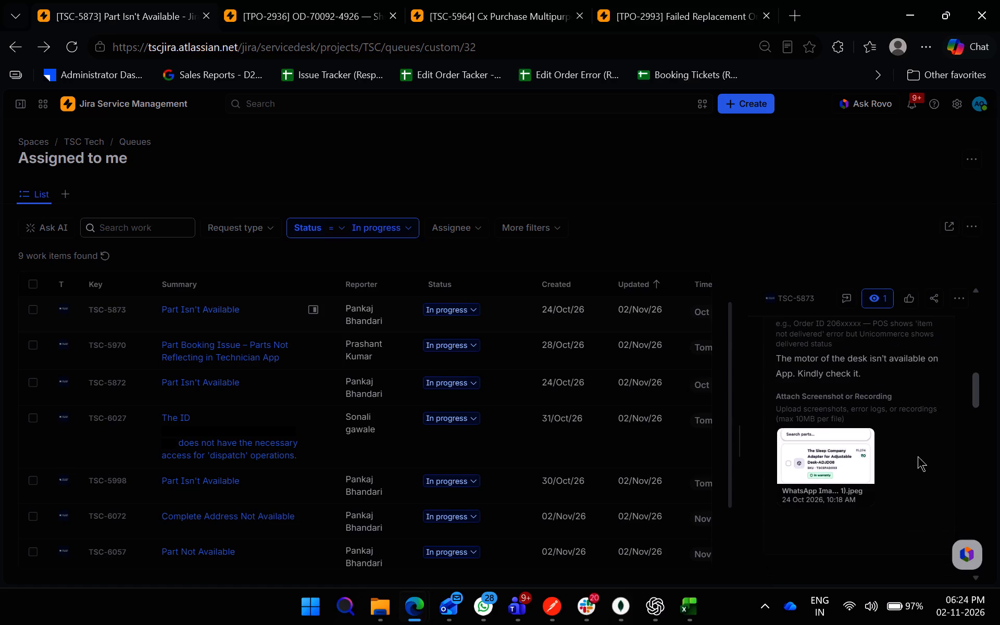
left_click(778, 445)
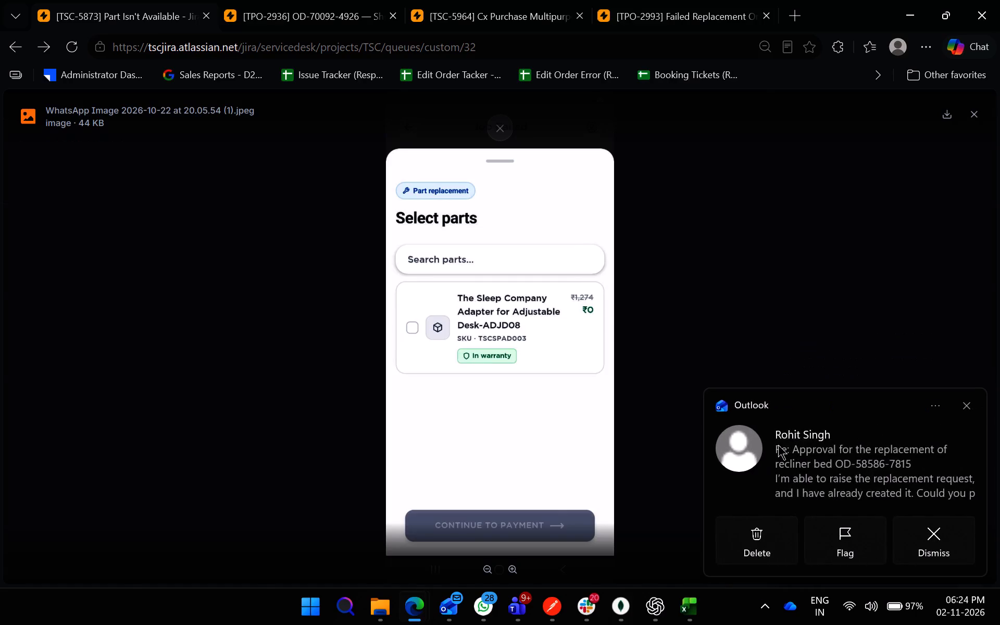
left_click(872, 326)
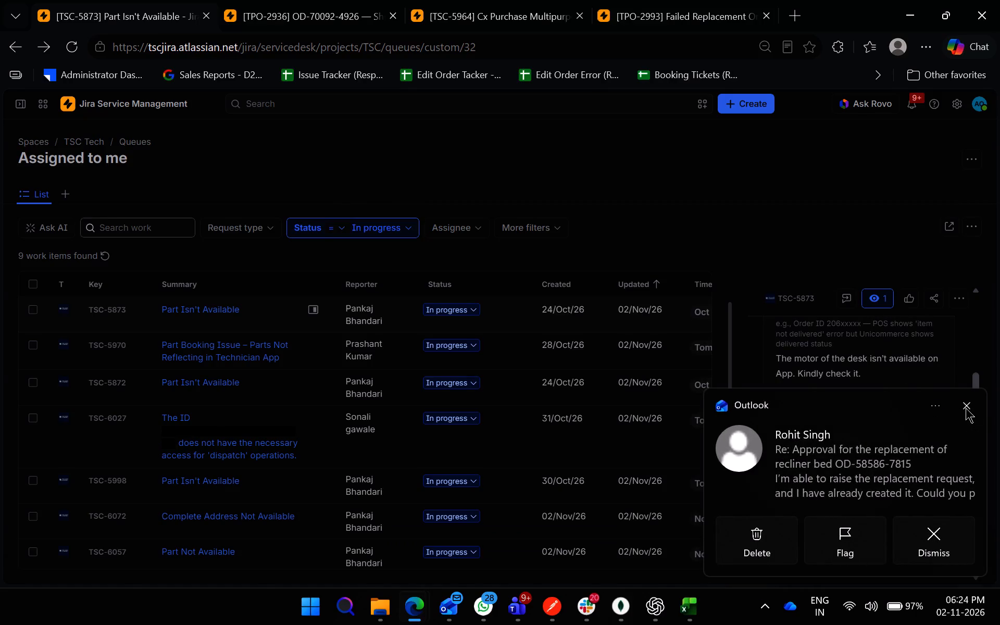
left_click(966, 408)
Reread the issue description of TSC-5873 and read through its comment history about the original order ID and SKU.
scroll(828, 390, "up", 1)
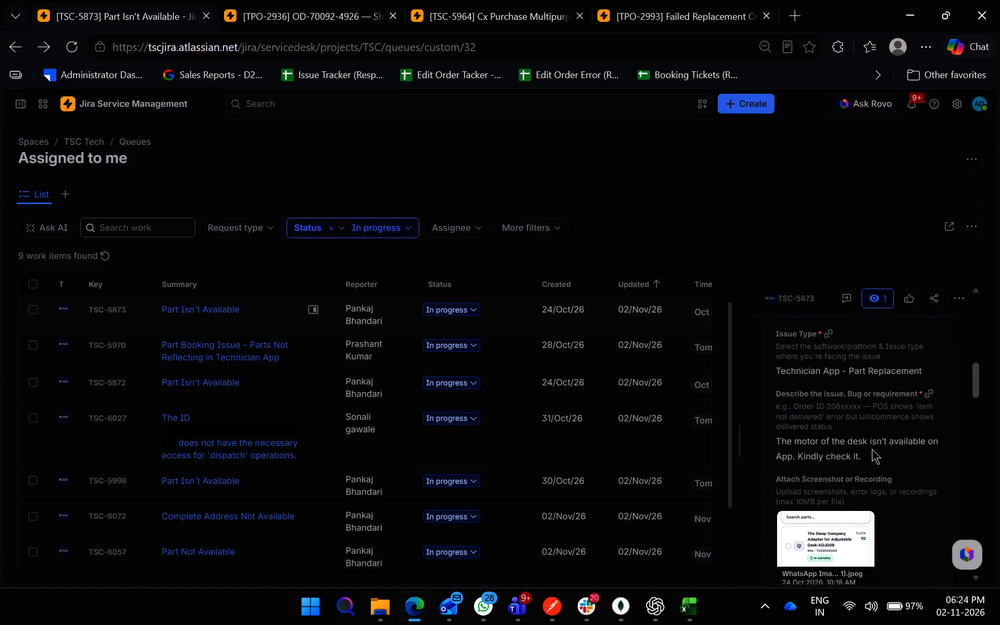
left_click_drag(872, 449, 785, 442)
left_click(919, 477)
scroll(881, 463, "right", 1)
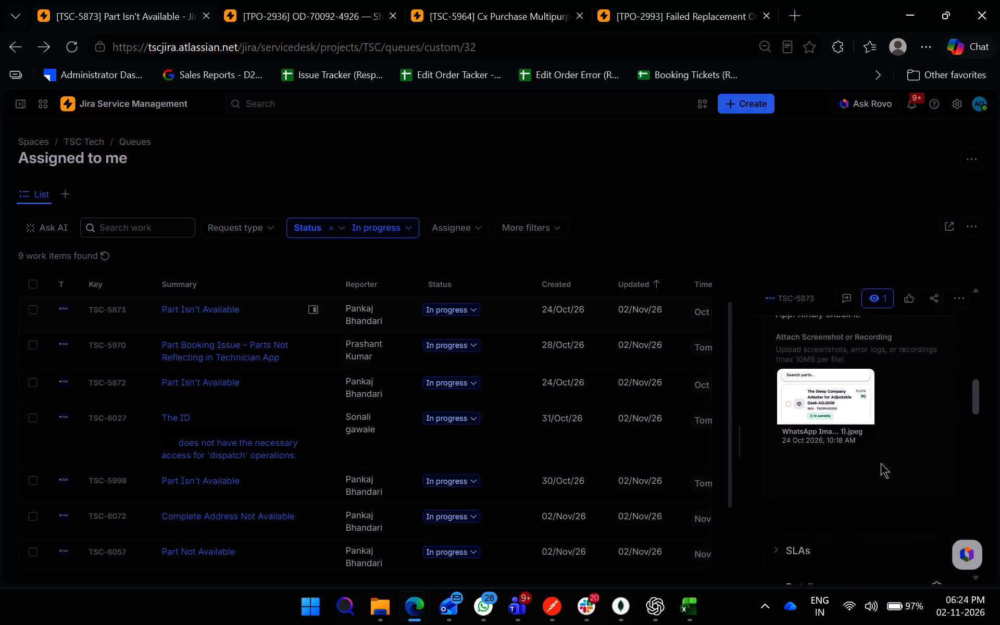
scroll(881, 463, "down", 1)
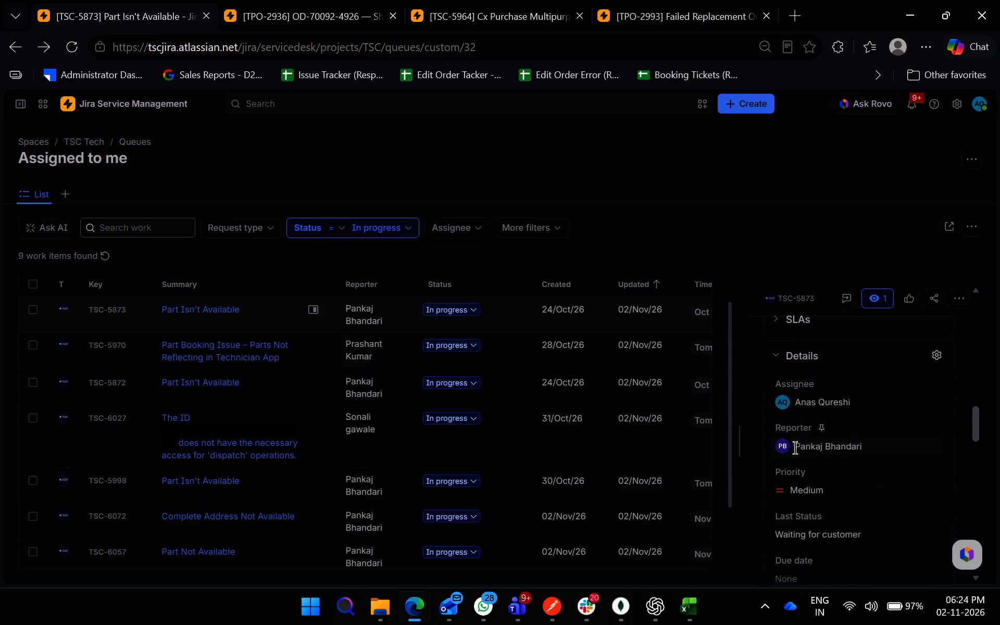
scroll(894, 478, "down", 4)
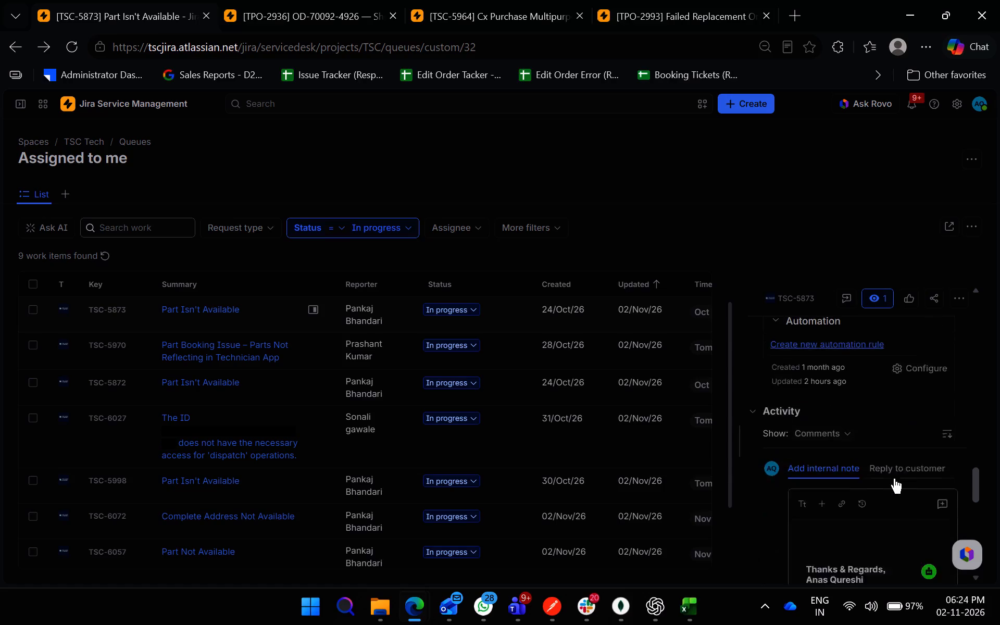
scroll(894, 478, "down", 2)
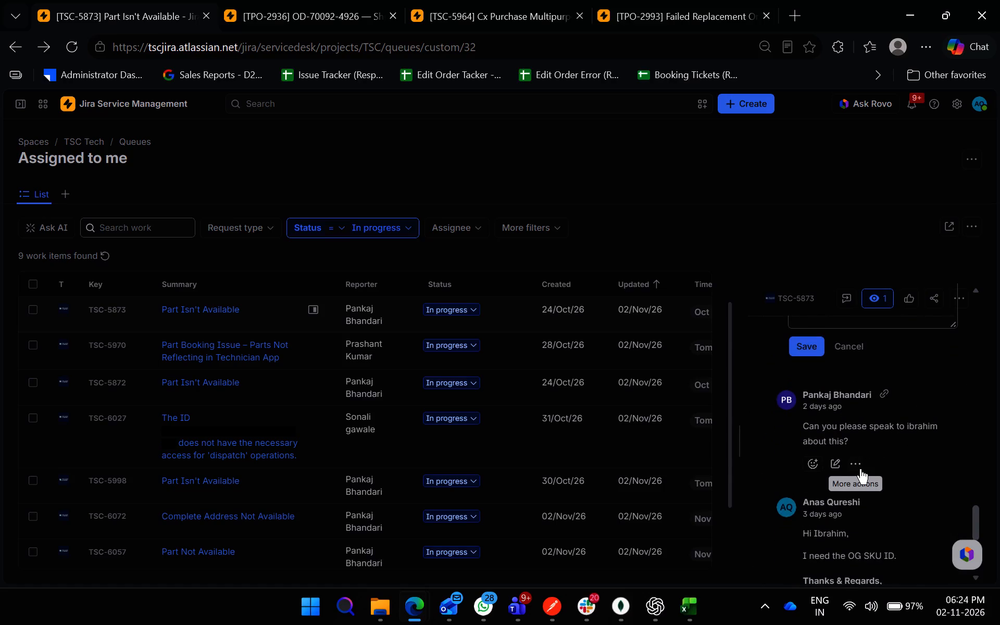
scroll(876, 492, "down", 1)
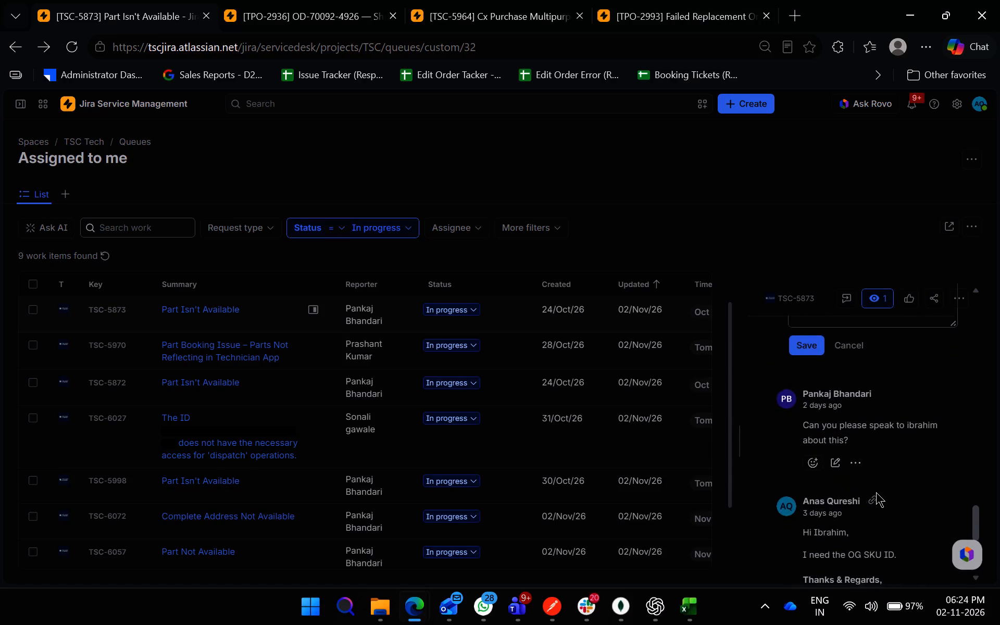
scroll(876, 492, "down", 4)
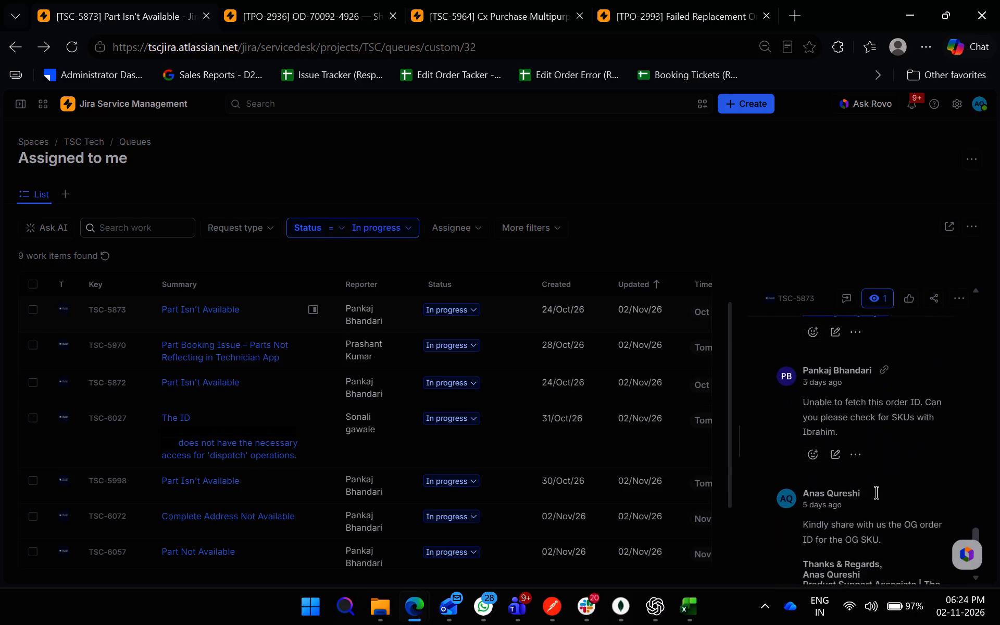
scroll(876, 492, "down", 2)
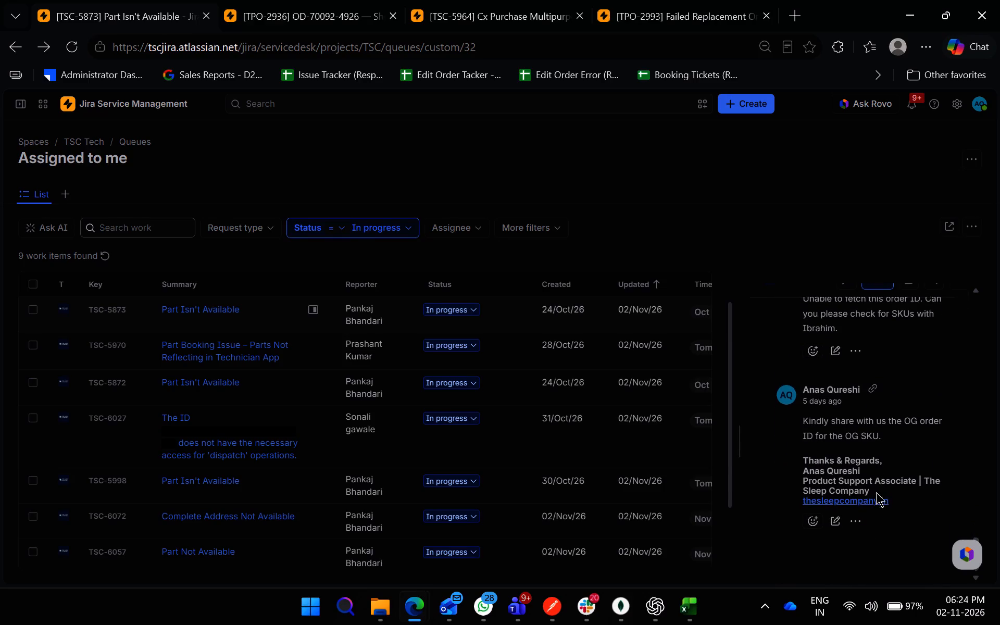
scroll(876, 492, "down", 1)
scroll(876, 492, "up", 3)
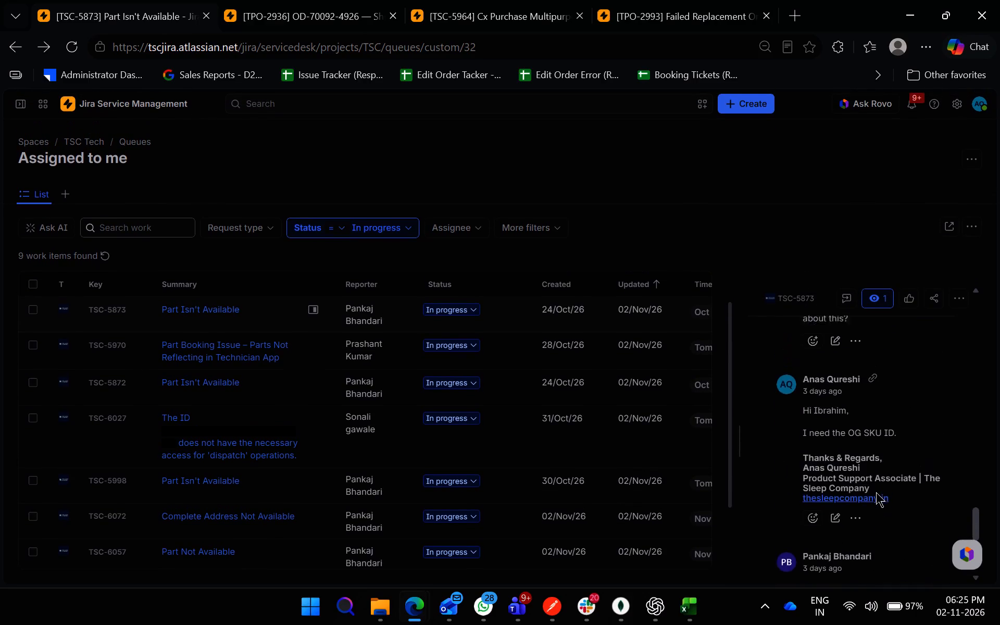
scroll(876, 492, "up", 2)
scroll(874, 429, "up", 1)
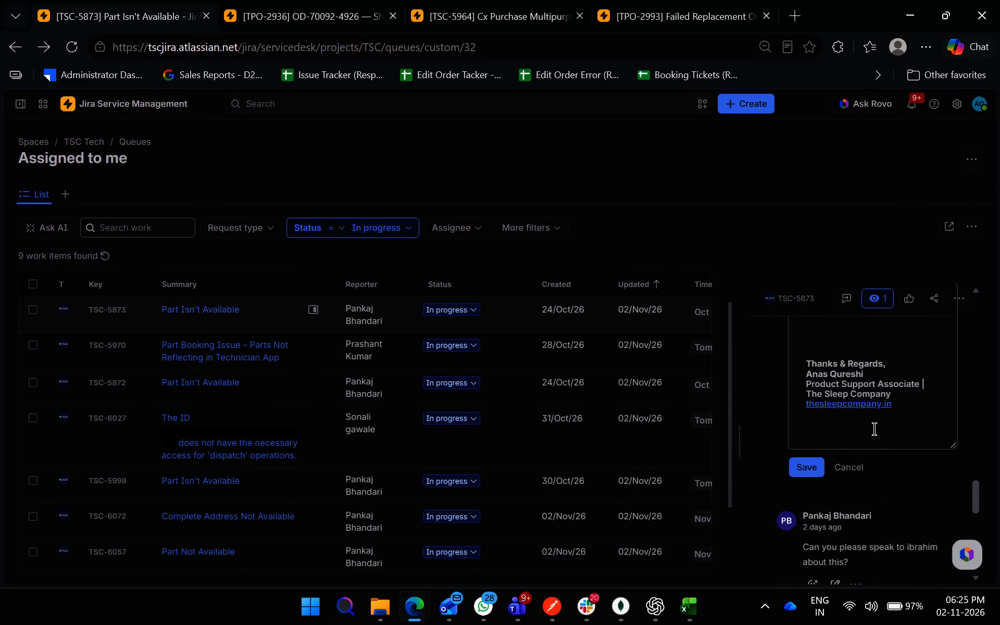
Review the Details and Automation sections of TSC-5873, examining its assignee, reporter, last status and labels.
scroll(874, 429, "up", 2)
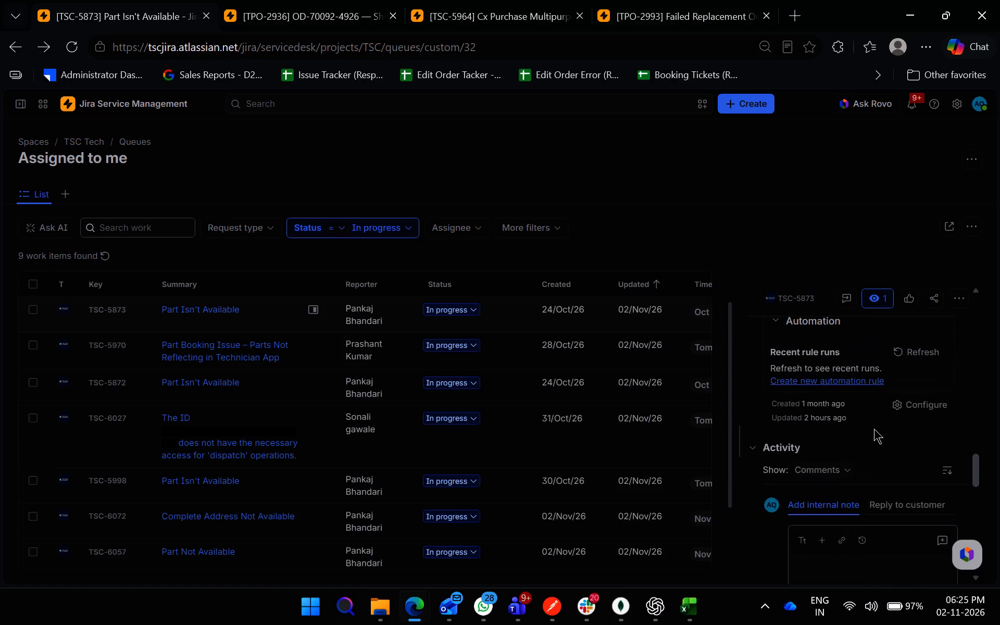
scroll(874, 429, "up", 3)
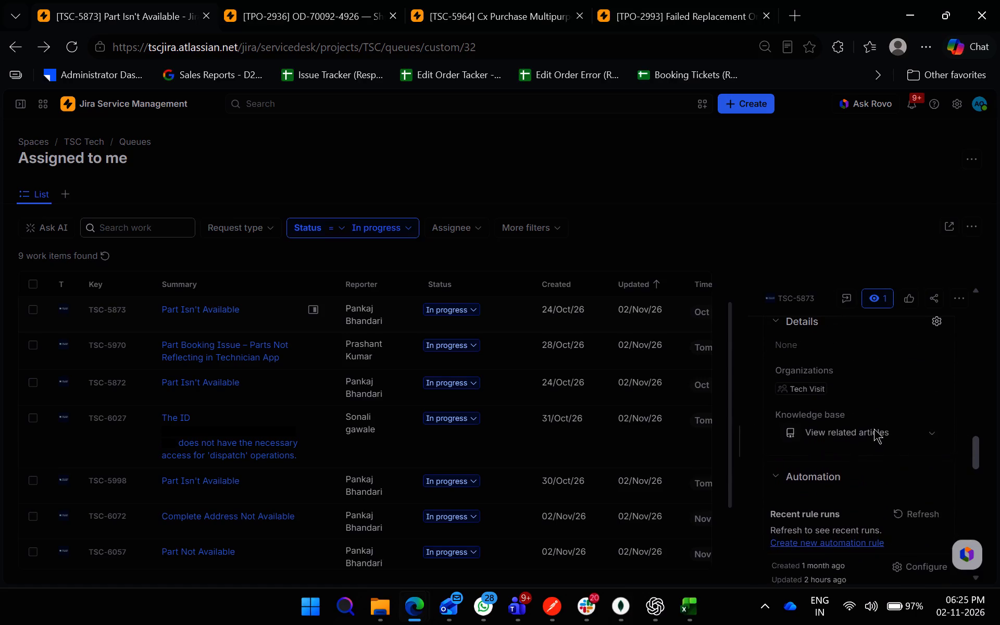
scroll(874, 429, "up", 3)
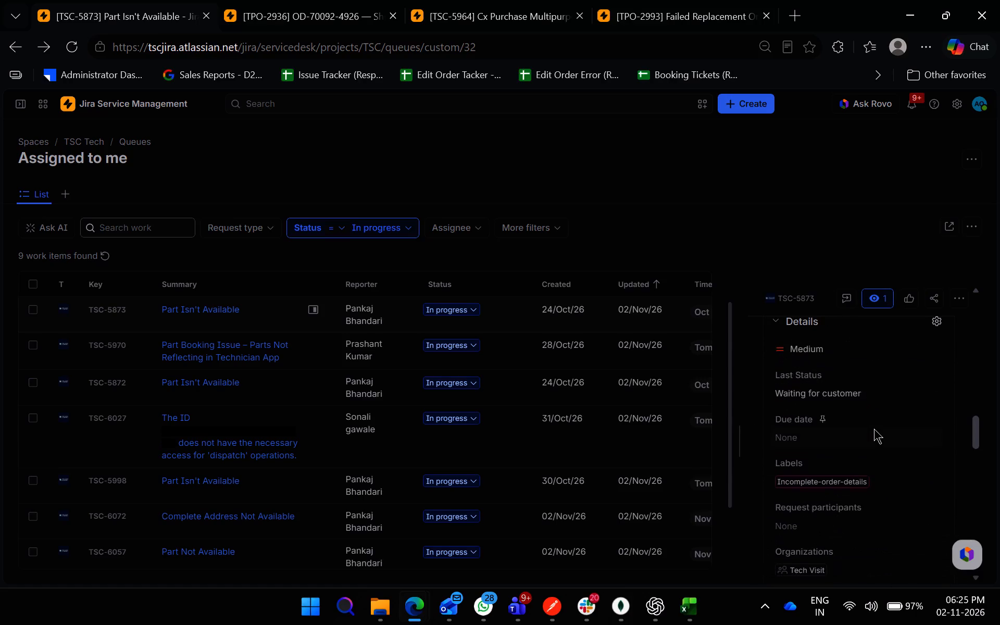
scroll(874, 429, "up", 3)
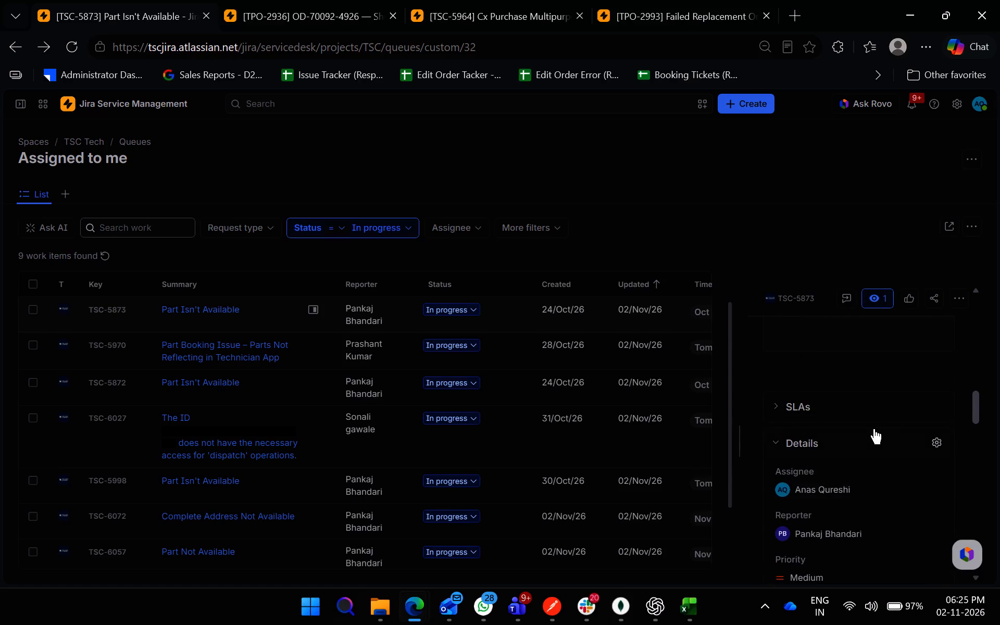
left_click(839, 445)
scroll(839, 445, "down", 1)
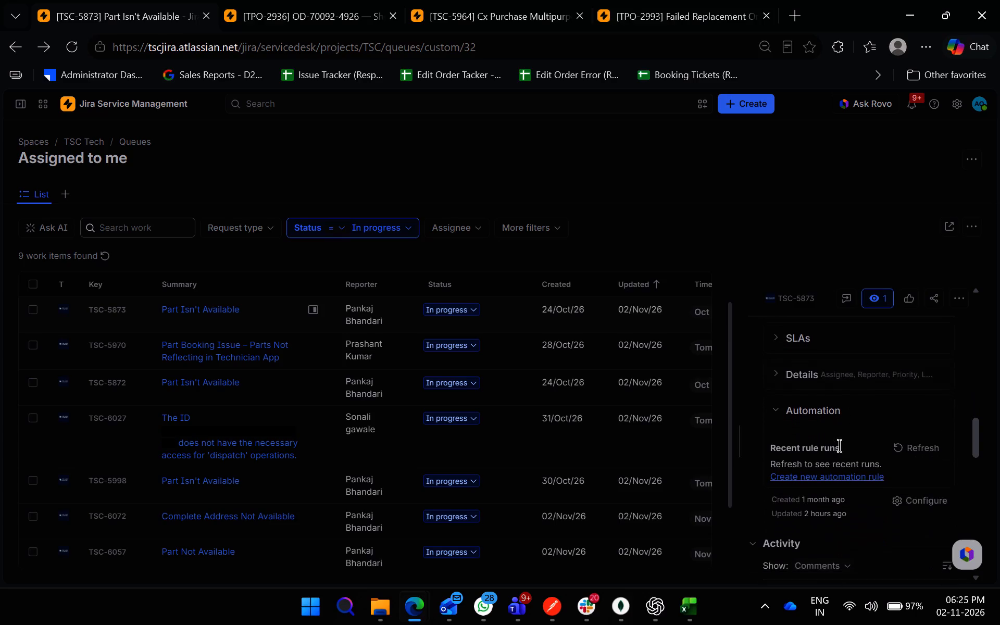
scroll(839, 445, "down", 2)
scroll(839, 445, "up", 1)
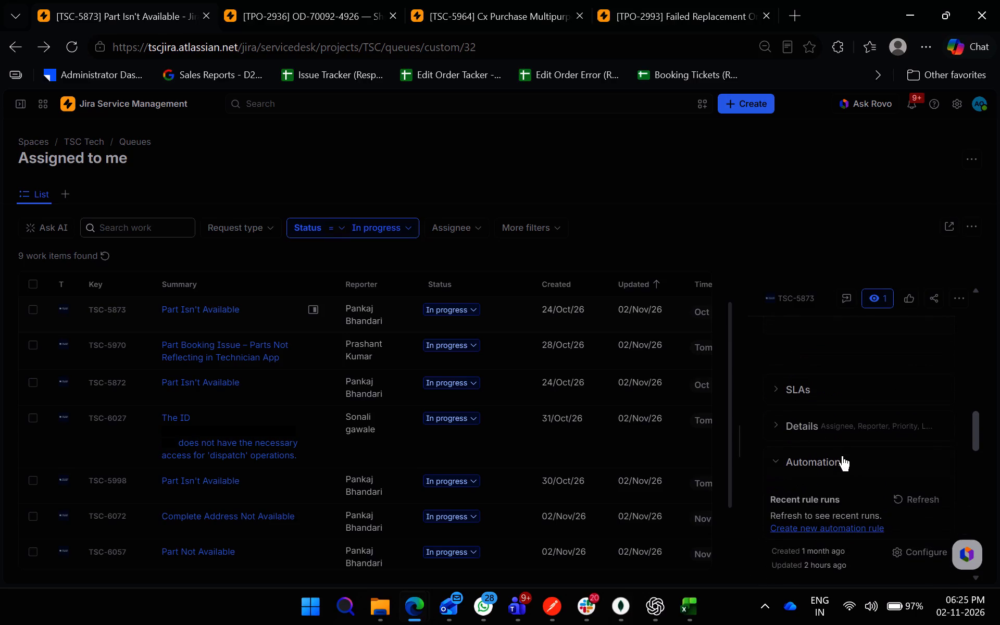
left_click(842, 467)
left_click(864, 422)
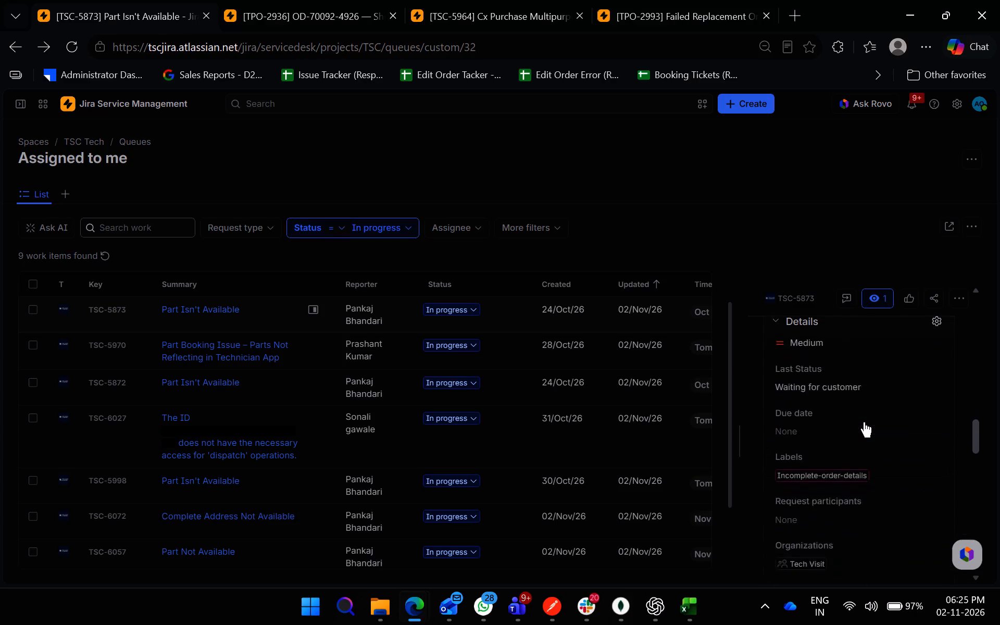
Recheck the issue type, description, key details and attachments of TSC-5873 for order information.
scroll(864, 422, "up", 3)
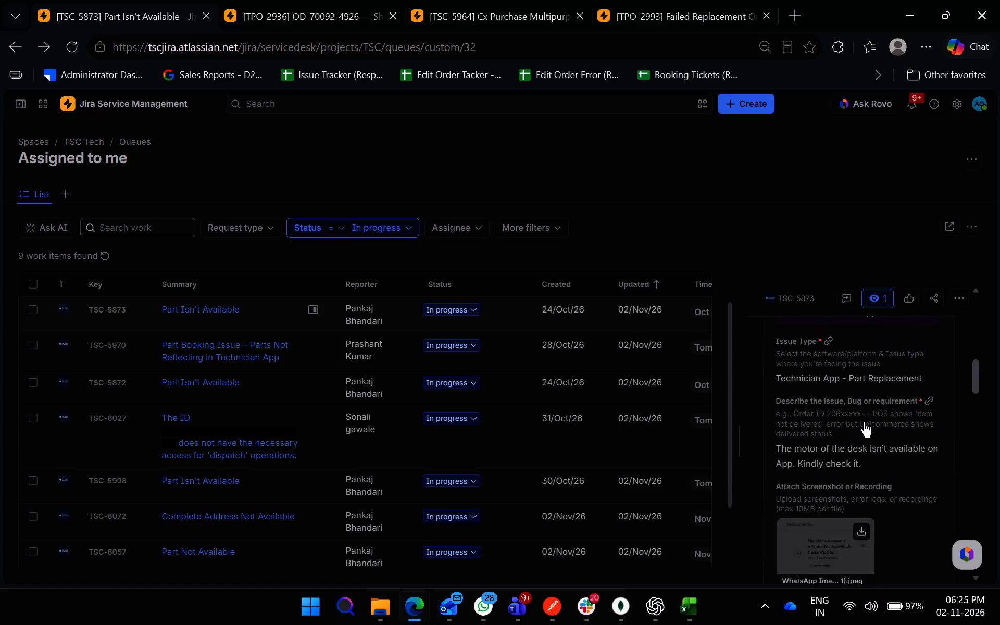
scroll(864, 422, "up", 2)
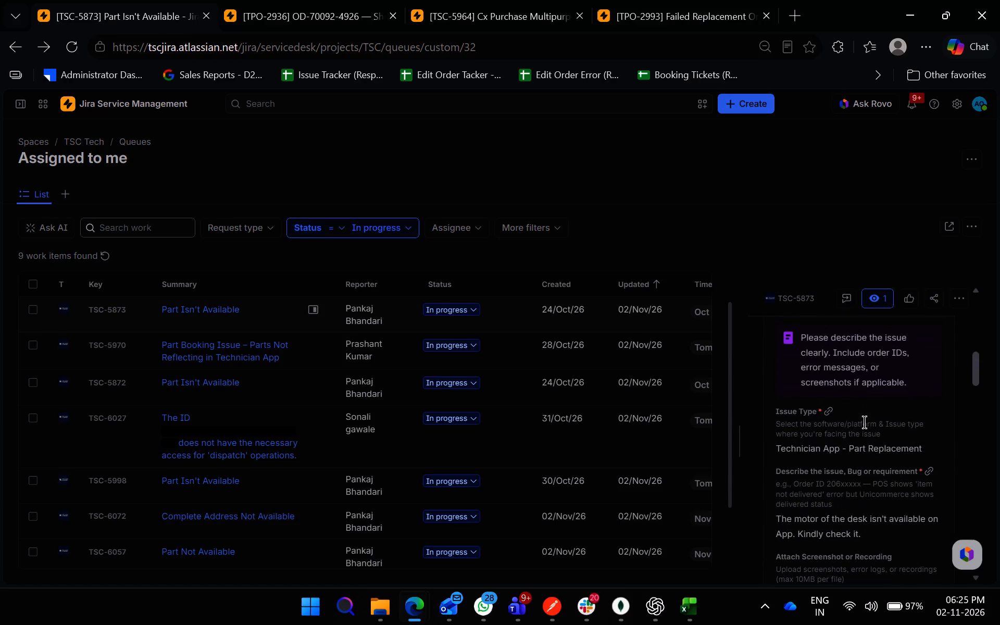
triple_click(844, 486)
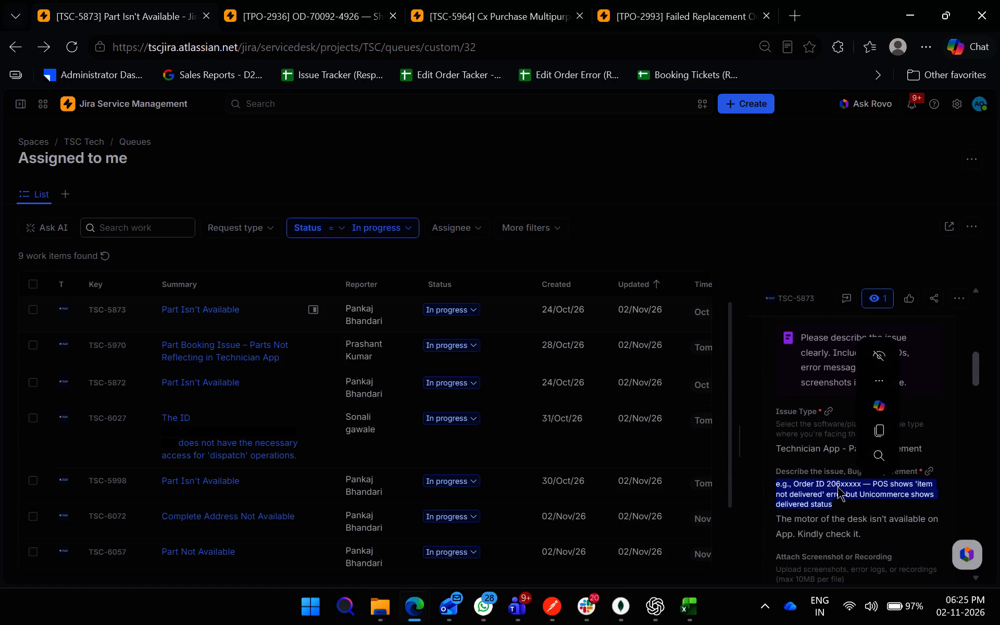
double_click(838, 480)
left_click(863, 501)
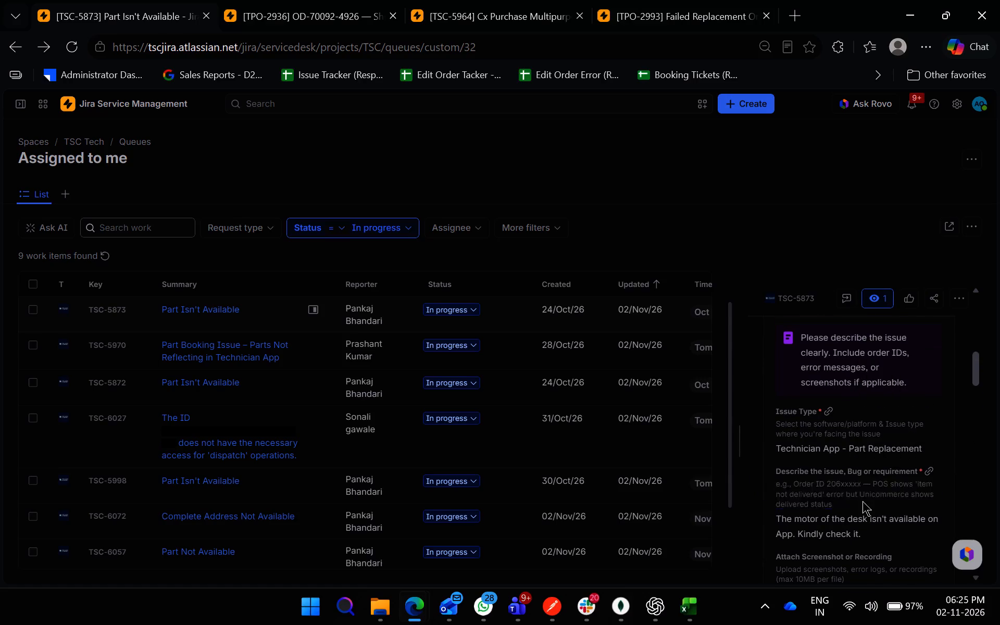
scroll(904, 480, "down", 1)
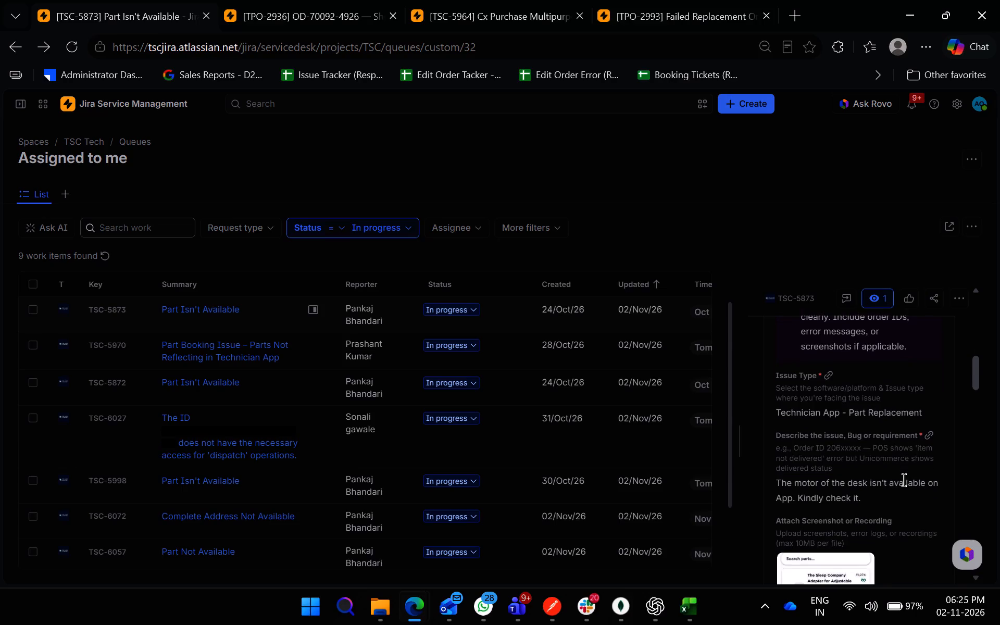
scroll(904, 480, "down", 1)
scroll(904, 480, "up", 5)
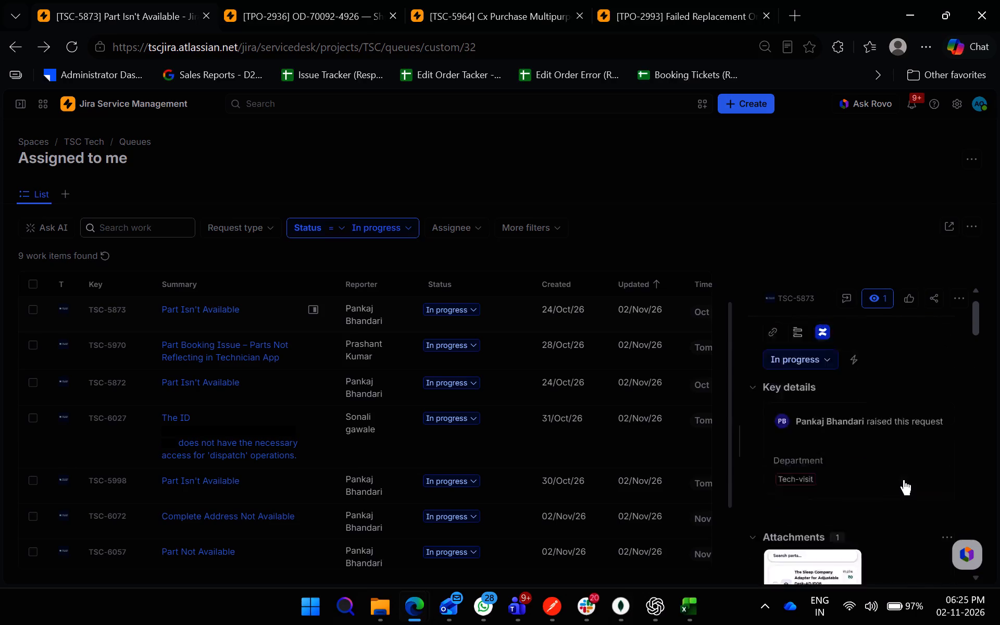
scroll(904, 480, "up", 1)
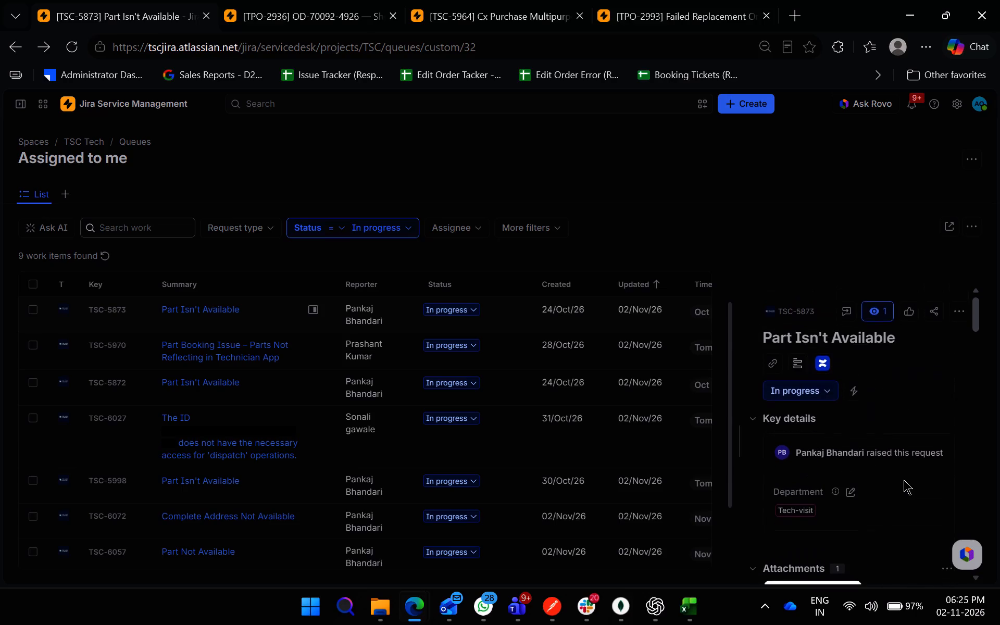
scroll(904, 480, "down", 2)
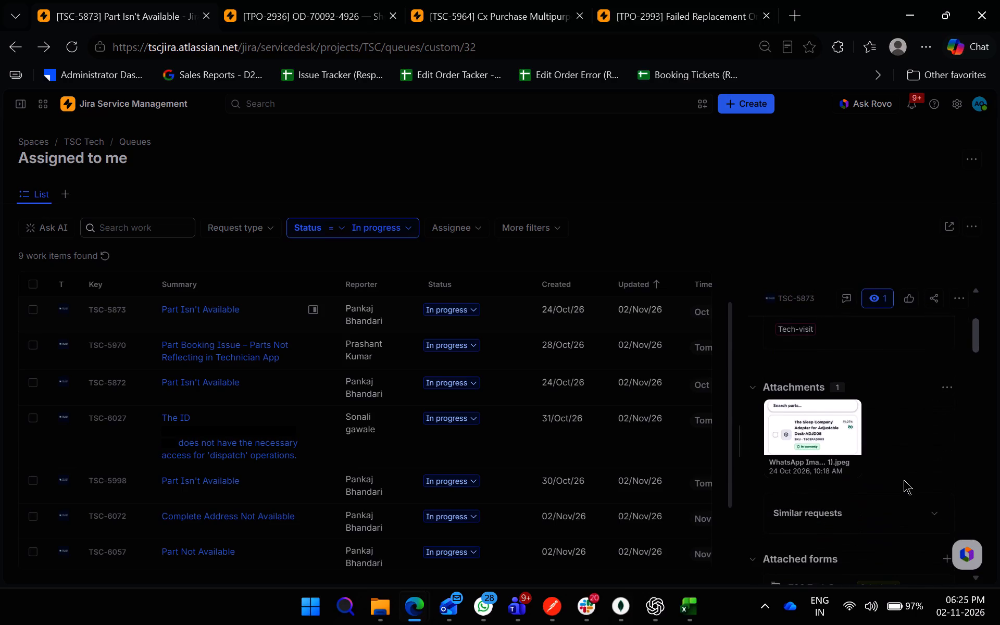
View the WhatsApp screenshot attached to TSC-5873 again to check which replacement part and SKU it lists, then close the preview.
left_click(785, 438)
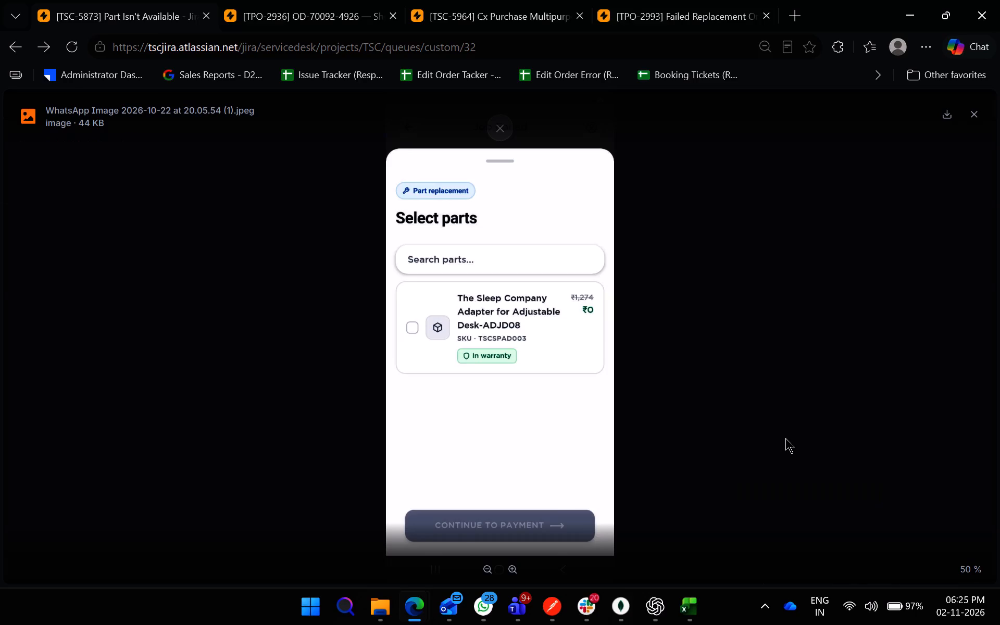
left_click(751, 421)
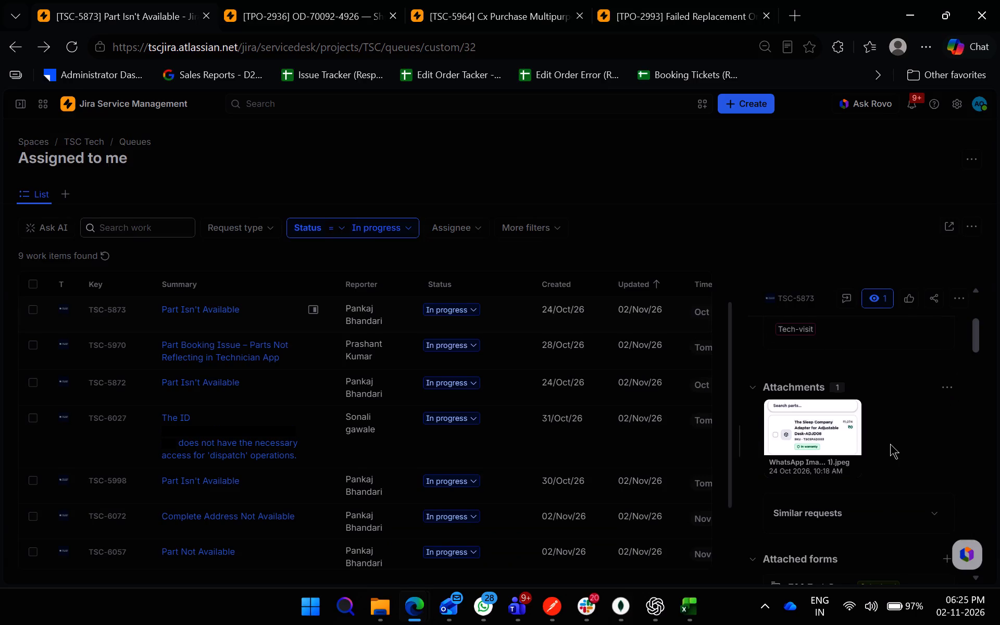
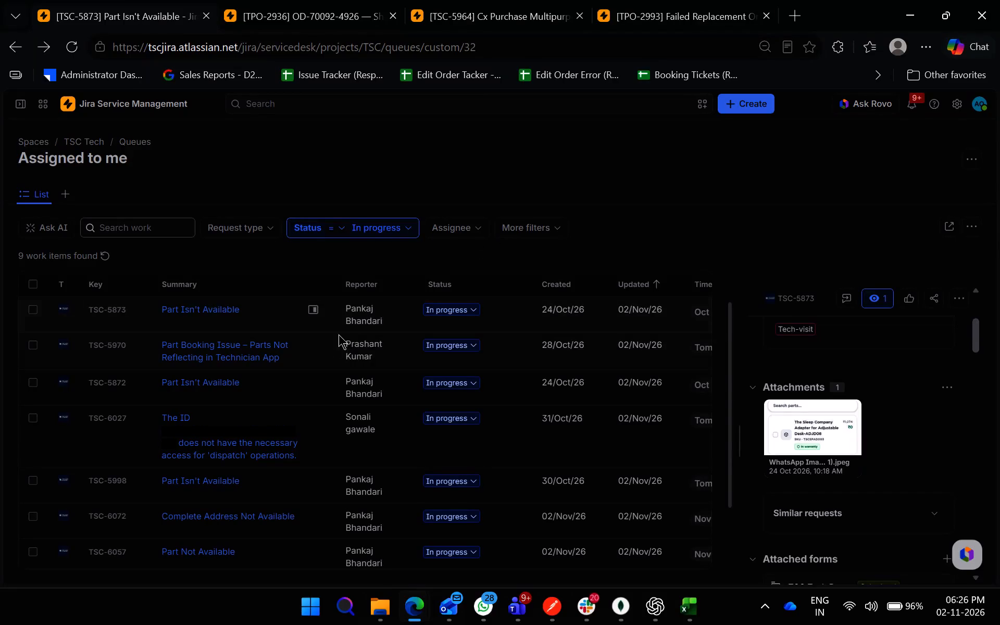
Open the preview of ticket TSC-5970 from the queue and read the issue description in its attached request form.
left_click(315, 344)
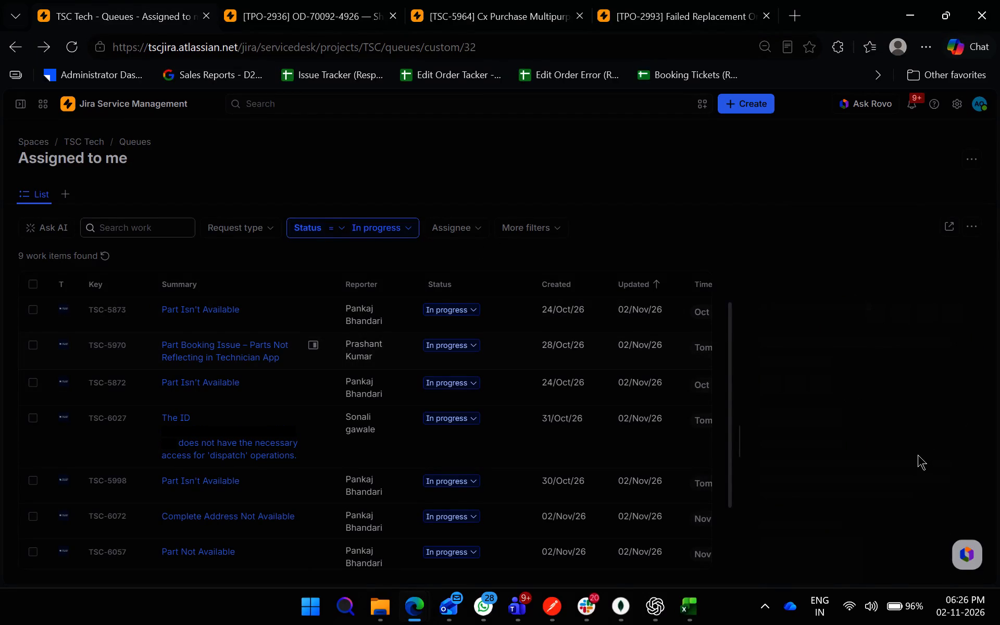
scroll(918, 455, "down", 5)
scroll(918, 455, "up", 1)
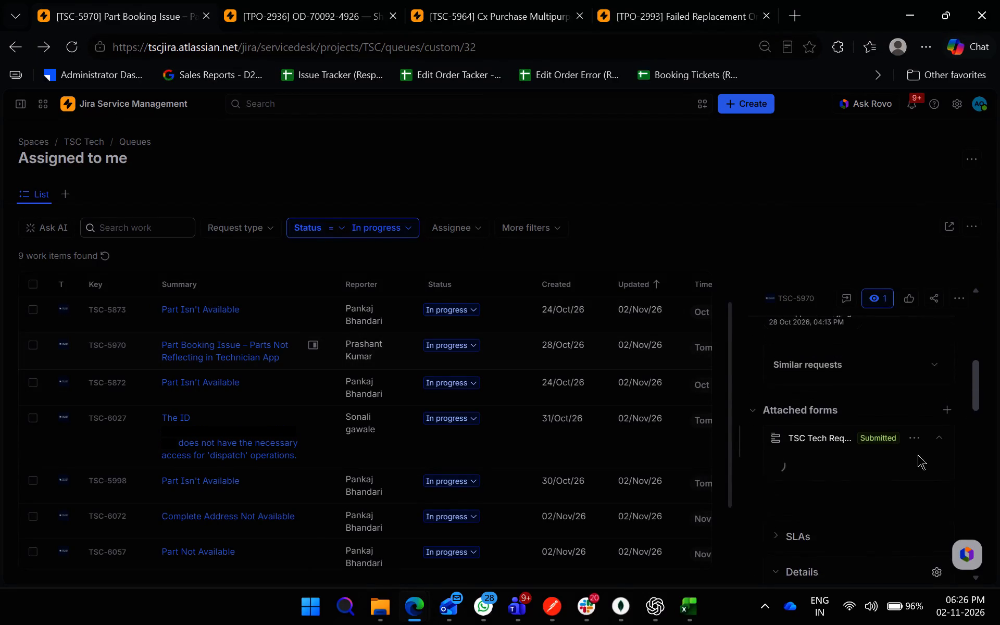
scroll(918, 455, "up", 1)
scroll(918, 455, "down", 7)
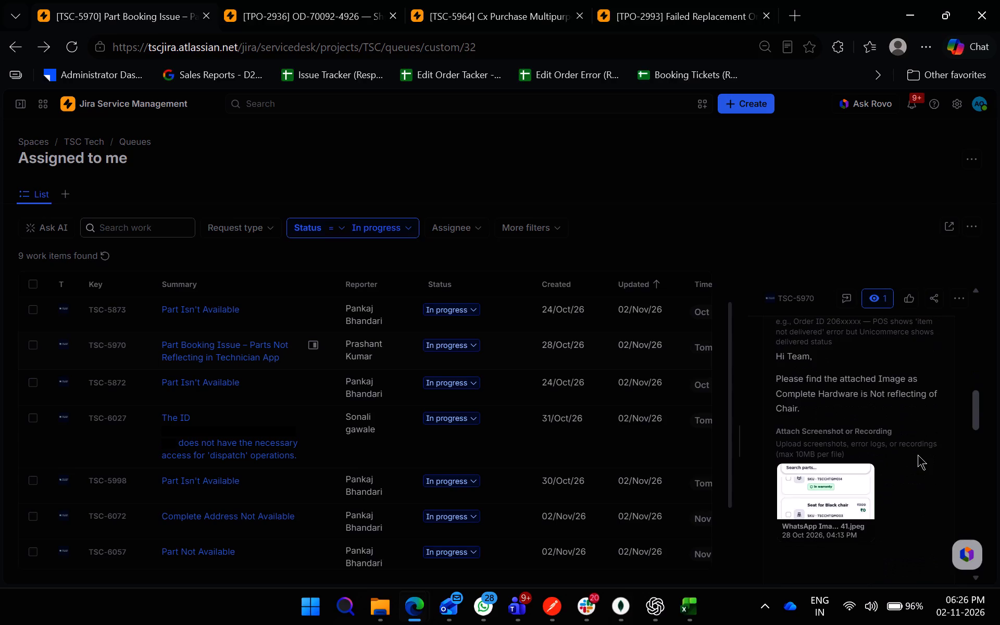
View the WhatsApp screenshot attached to TSC-5970 to check which chair parts and SKUs it lists, then close the preview.
left_click(814, 488)
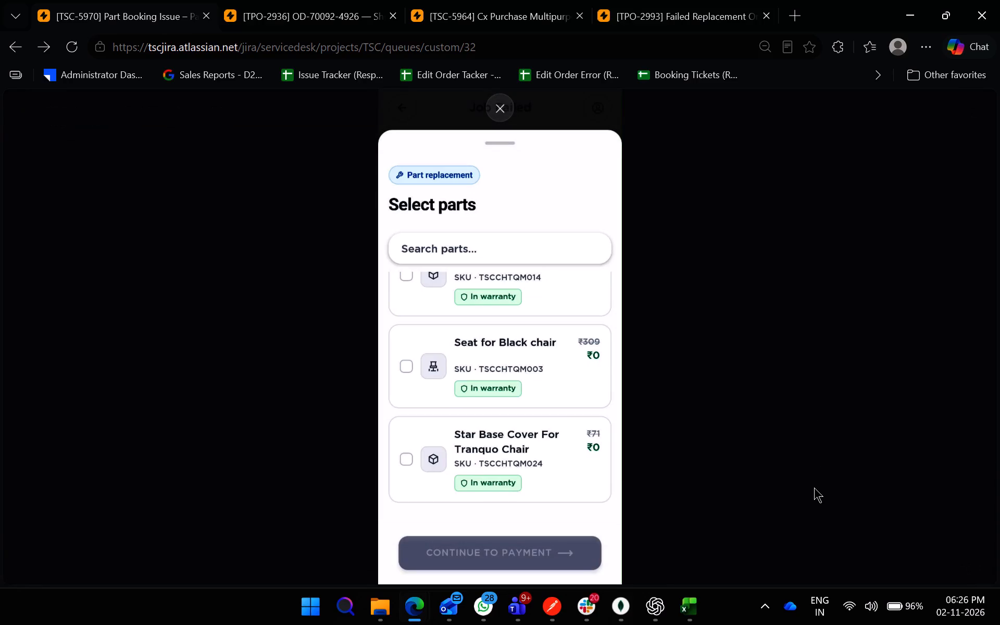
left_click(814, 488)
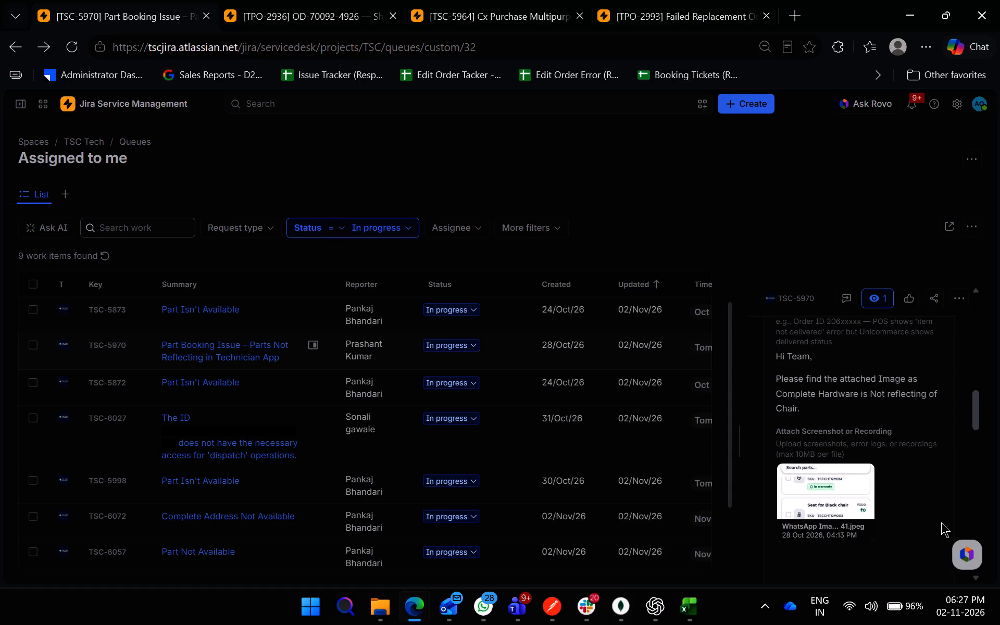
left_click(941, 522)
left_click(929, 498)
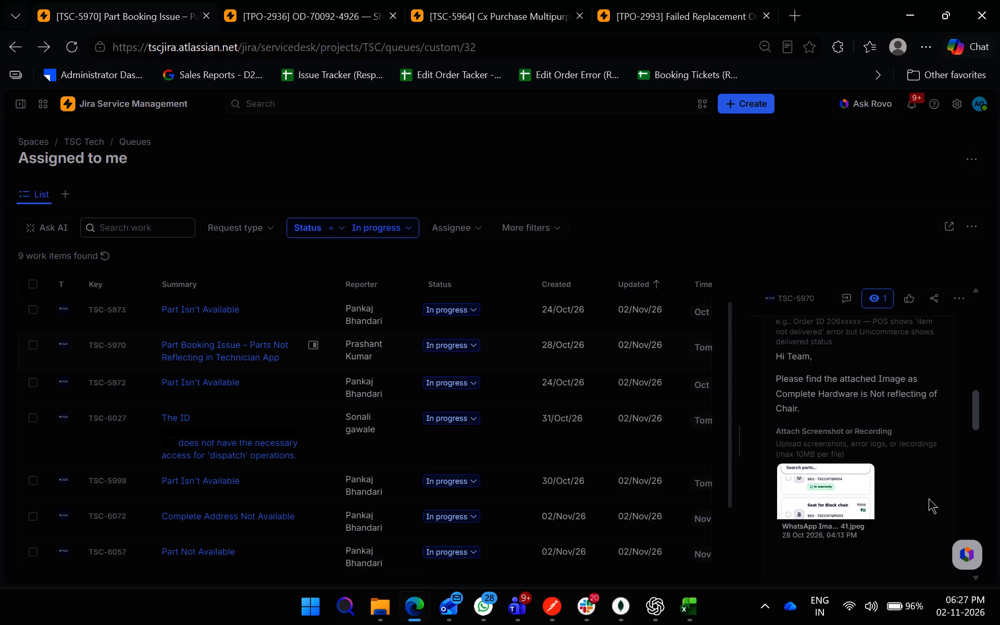
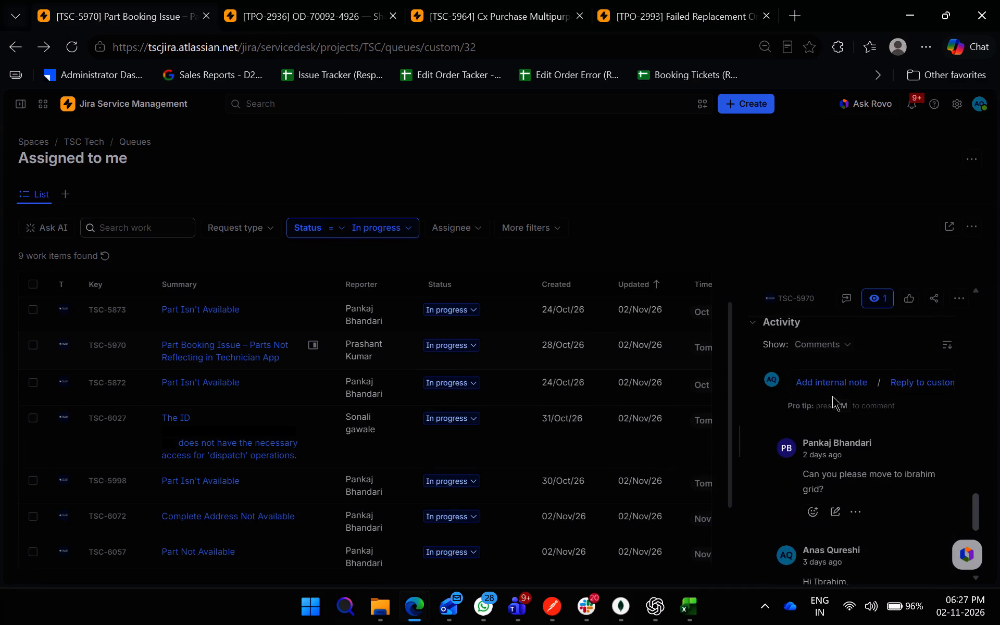
Draft an internal note on TSC-5970 mentioning Roshan, with the table row TSCCHTQM002_EASY, TSCCHTQM026_EASY, Hardware - Tranquo Chair.
left_click(832, 392)
key("ctrl+a")
key("BackSpace")
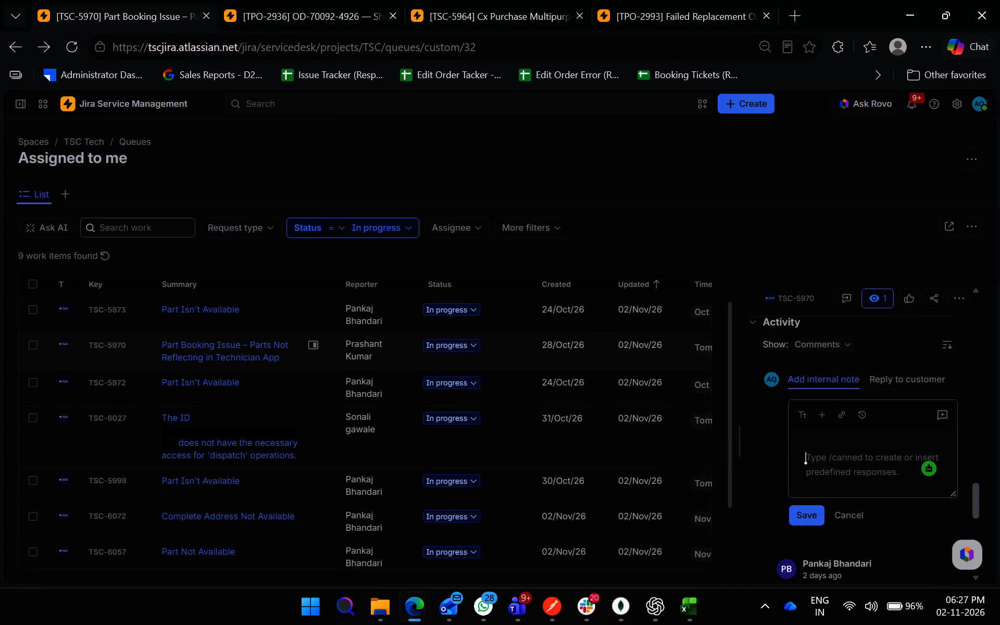
type("@roshan")
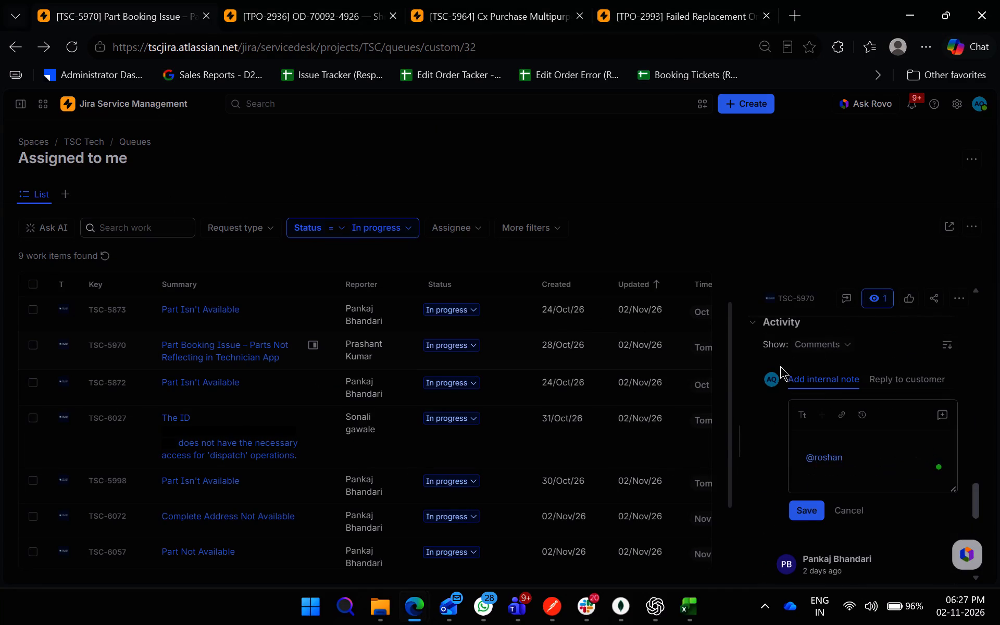
left_click(765, 402)
key("Return")
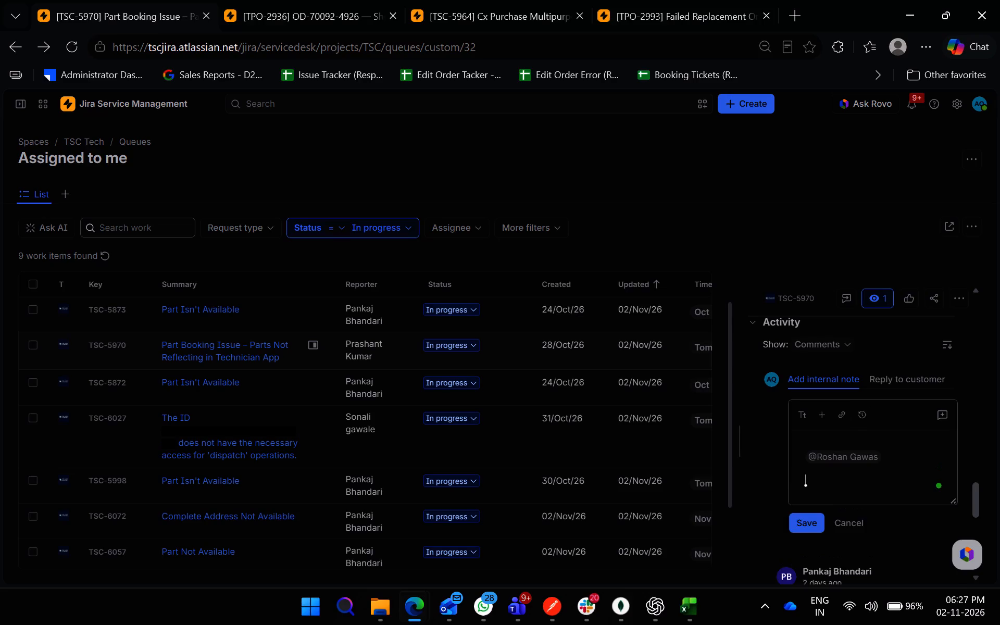
key("ctrl+v")
scroll(876, 536, "down", 1)
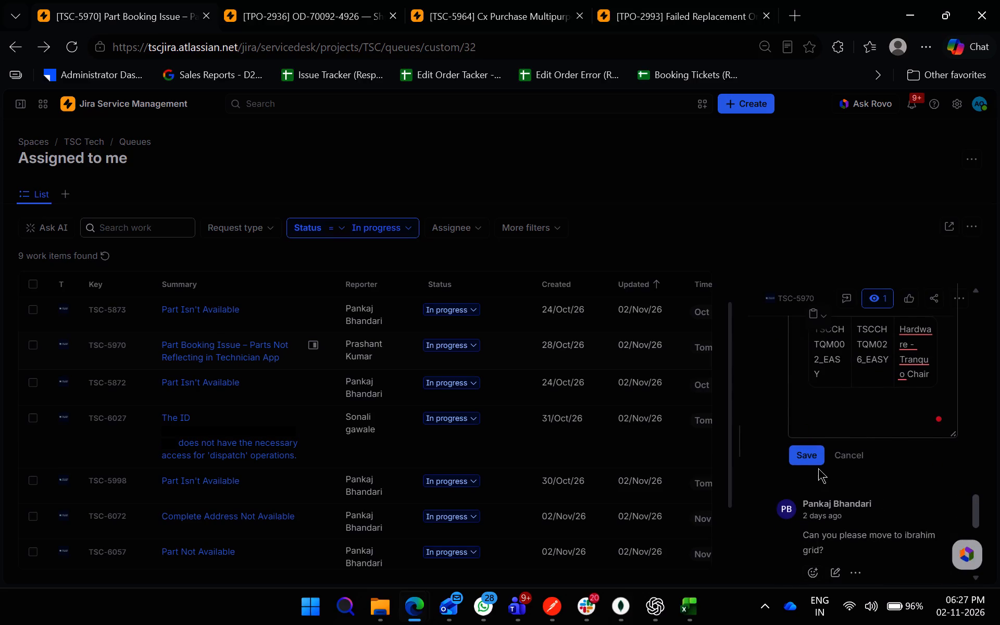
left_click(810, 468)
left_click(810, 468)
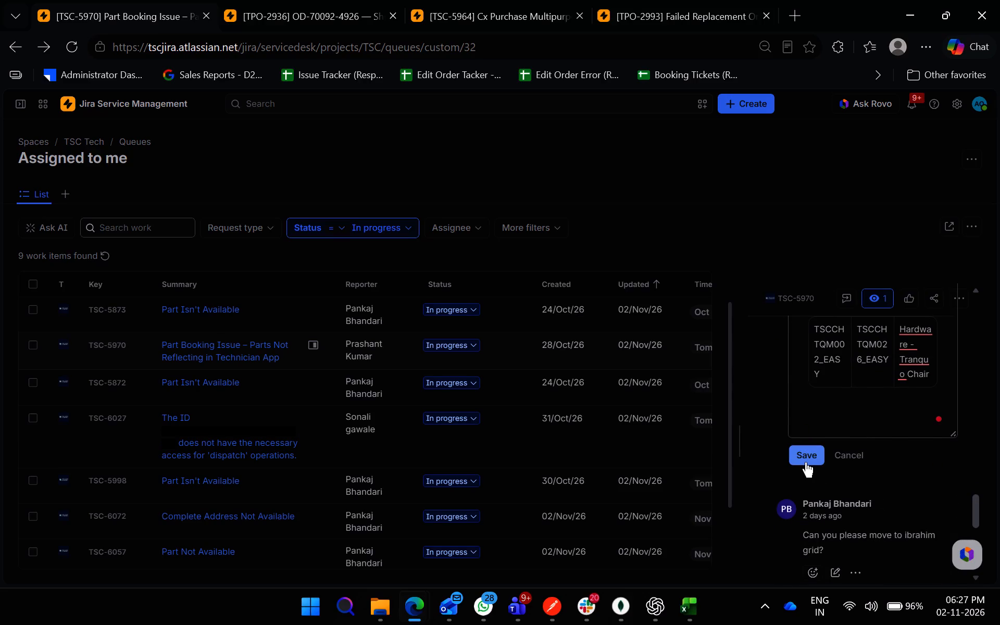
Add the line "No Mapping" above the SKU table in the TSC-5970 note and save the note.
scroll(852, 415, "up", 1)
type("No")
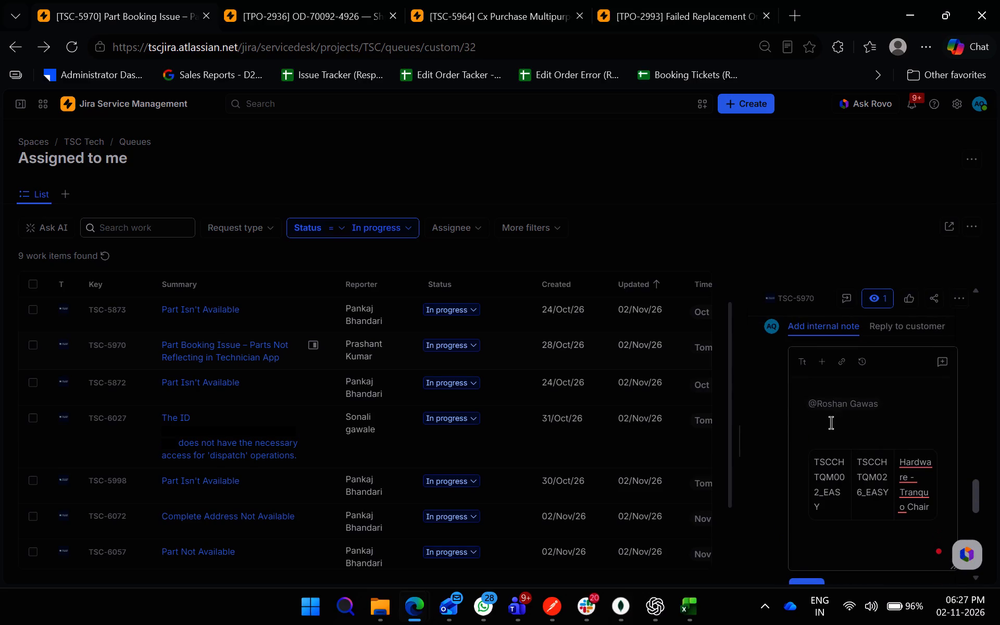
left_click(828, 431)
type("No Mapping")
scroll(828, 431, "down", 2)
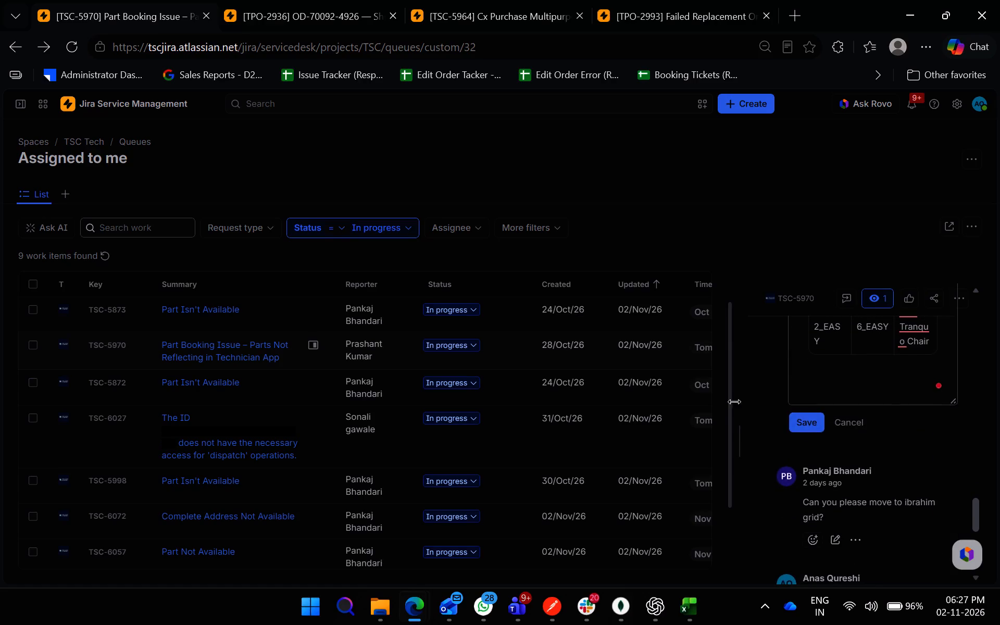
left_click(807, 419)
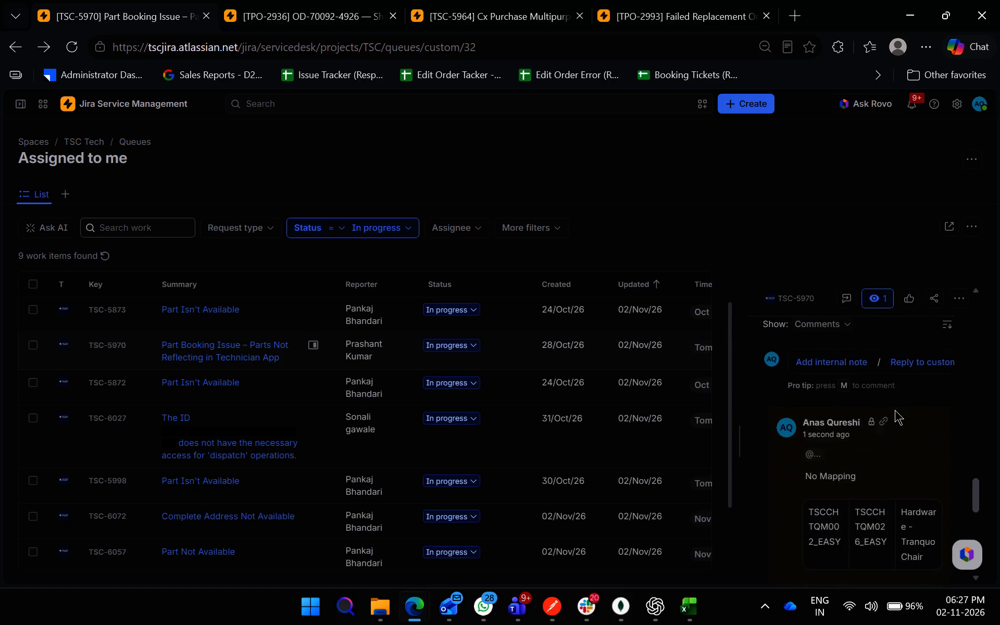
Reassign ticket TSC-5970 to Roshan.
scroll(895, 410, "up", 8)
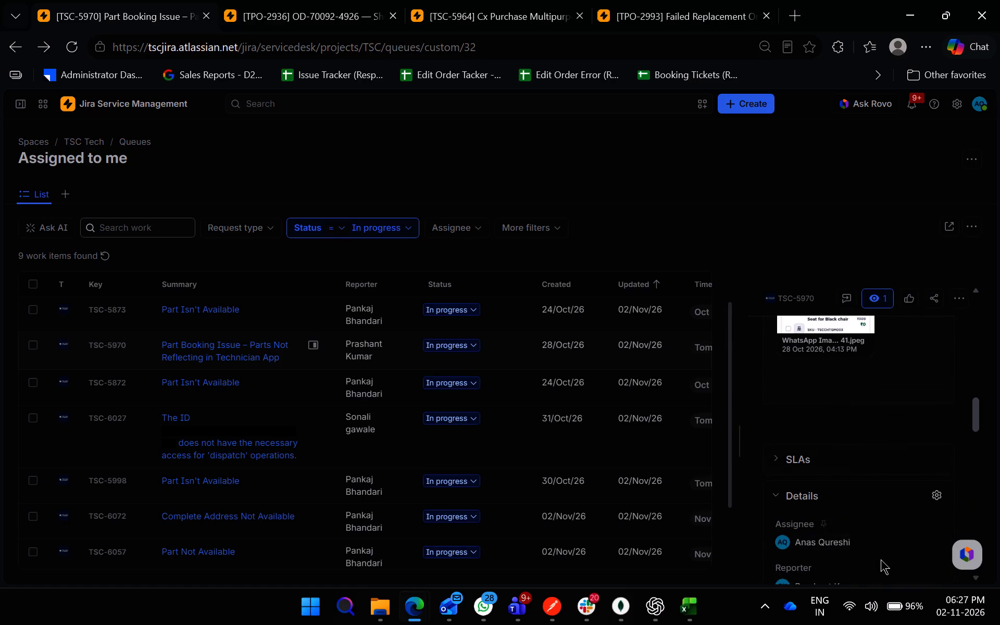
left_click(881, 544)
type("rishan")
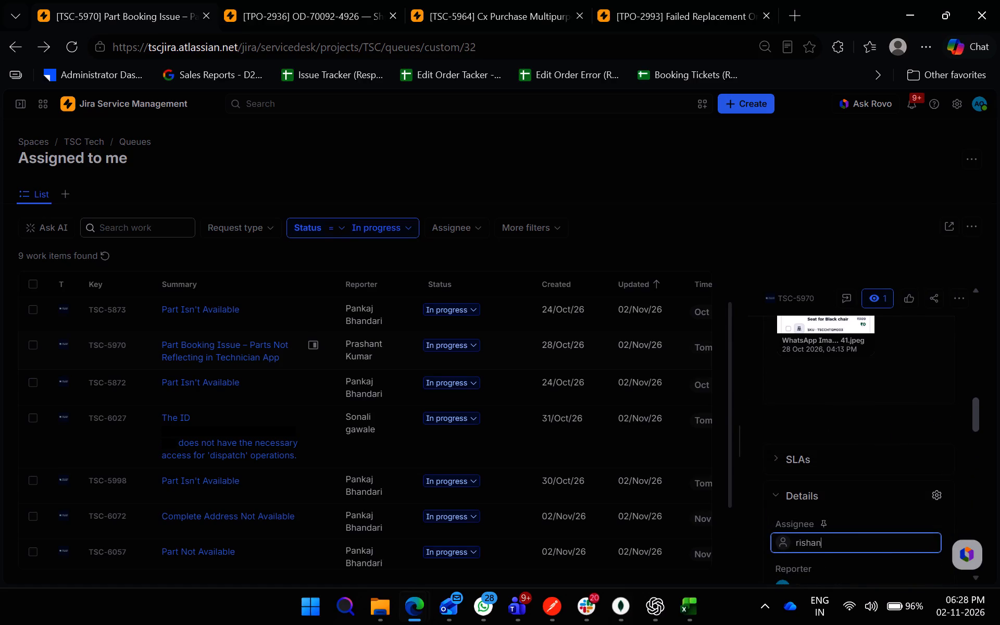
key("BackSpace")
key("BackSpace")
key("BackSpace")
key("BackSpace")
key("BackSpace")
type("oshan")
left_click(854, 489)
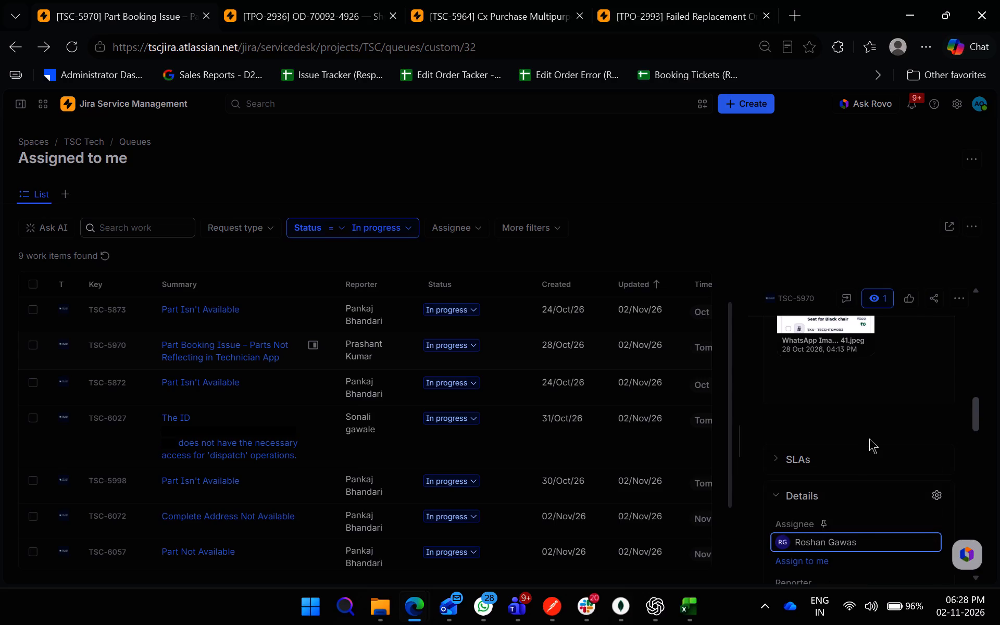
Refresh the Assigned to me queue list after the TSC-5970 reassignment.
left_click(872, 435)
scroll(872, 435, "up", 8)
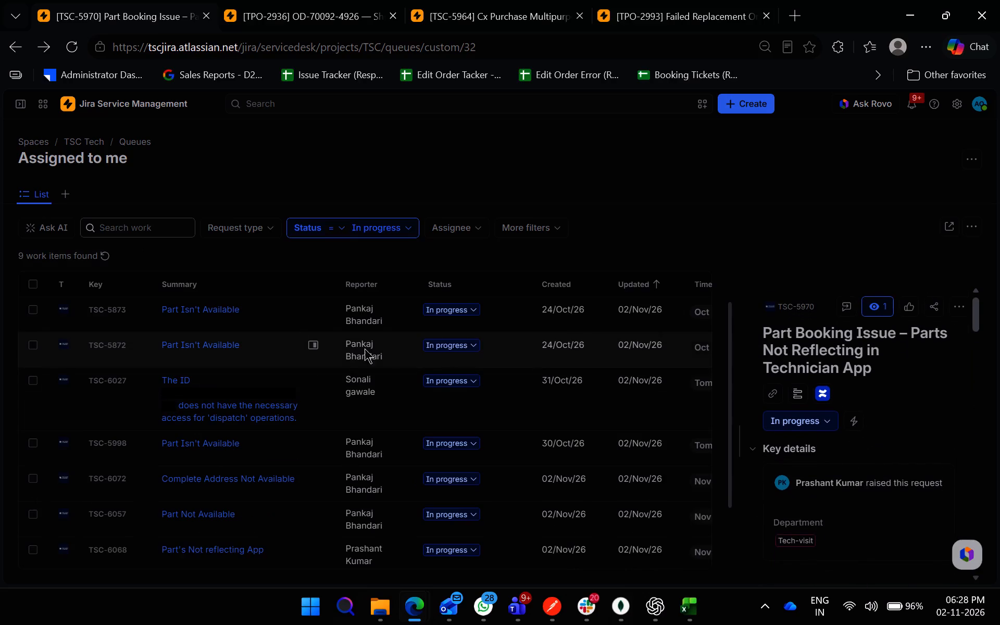
left_click(104, 254)
Open ticket TSC-5872 beside the queue and read its request details and issue description.
left_click(313, 354)
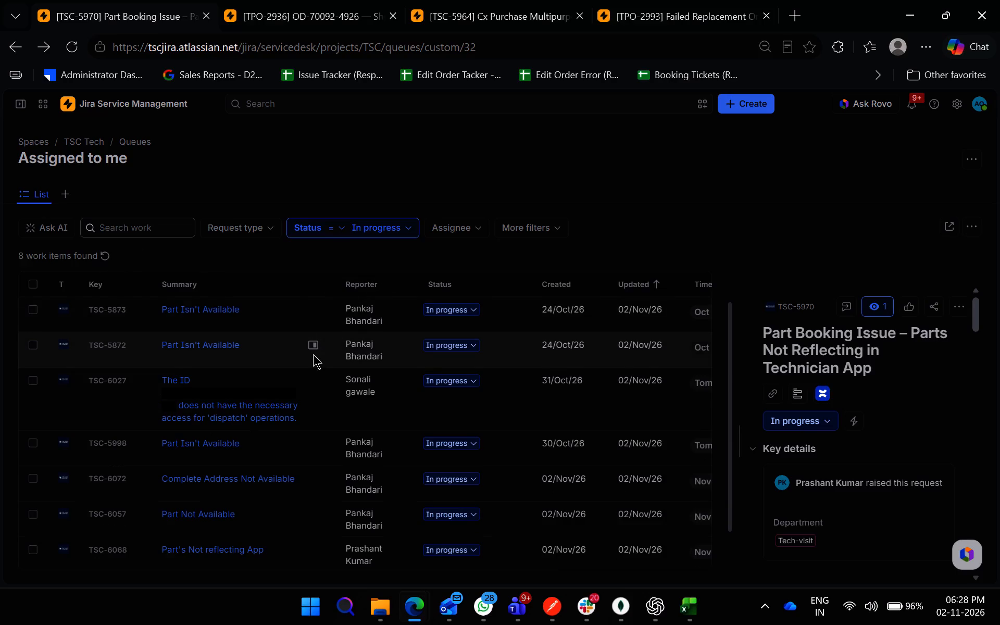
left_click(316, 345)
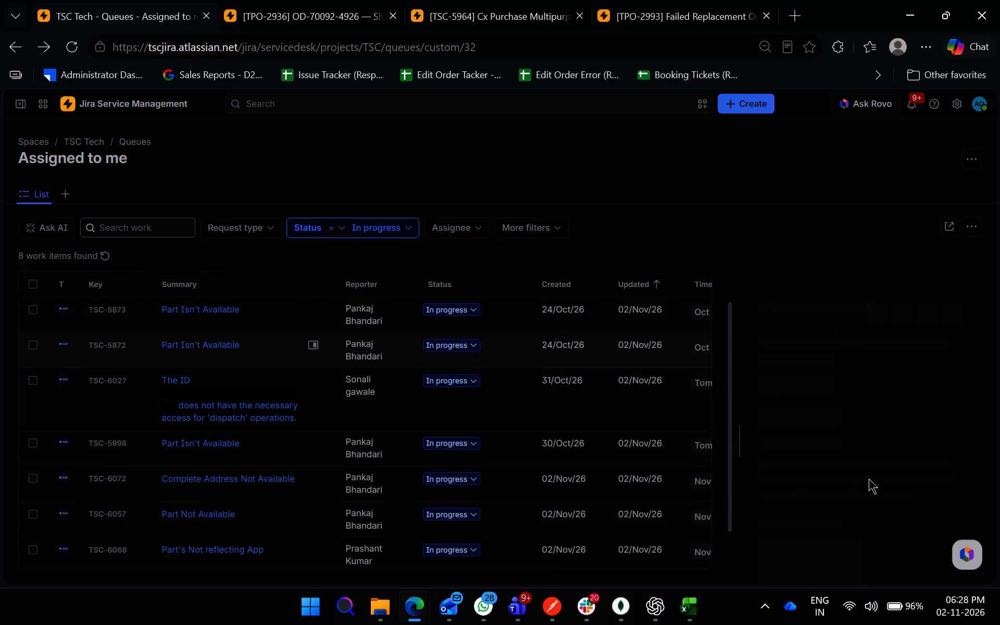
scroll(869, 479, "down", 7)
scroll(869, 479, "up", 1)
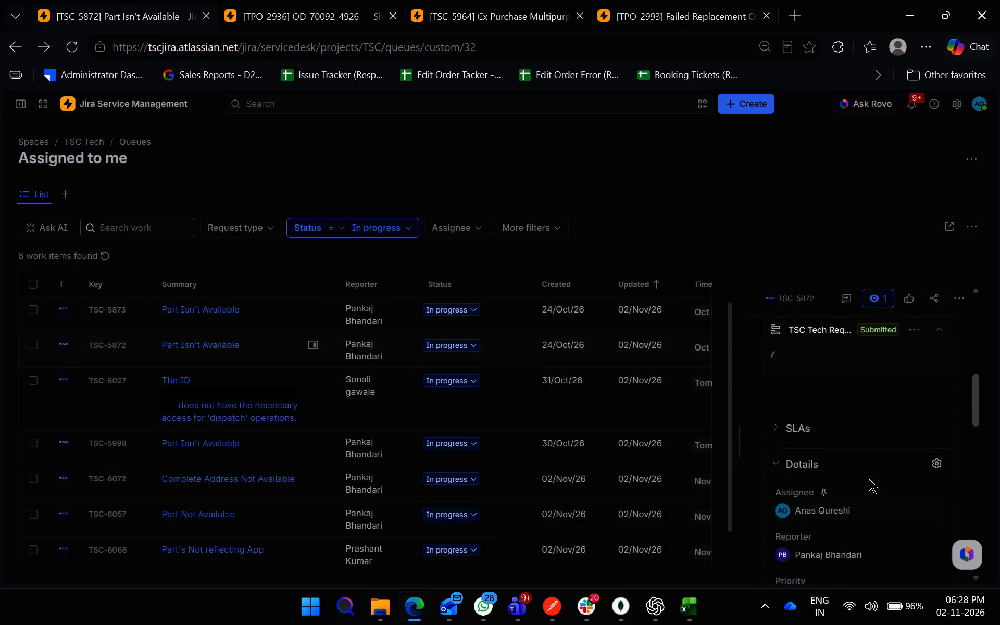
scroll(869, 479, "up", 1)
scroll(869, 479, "down", 2)
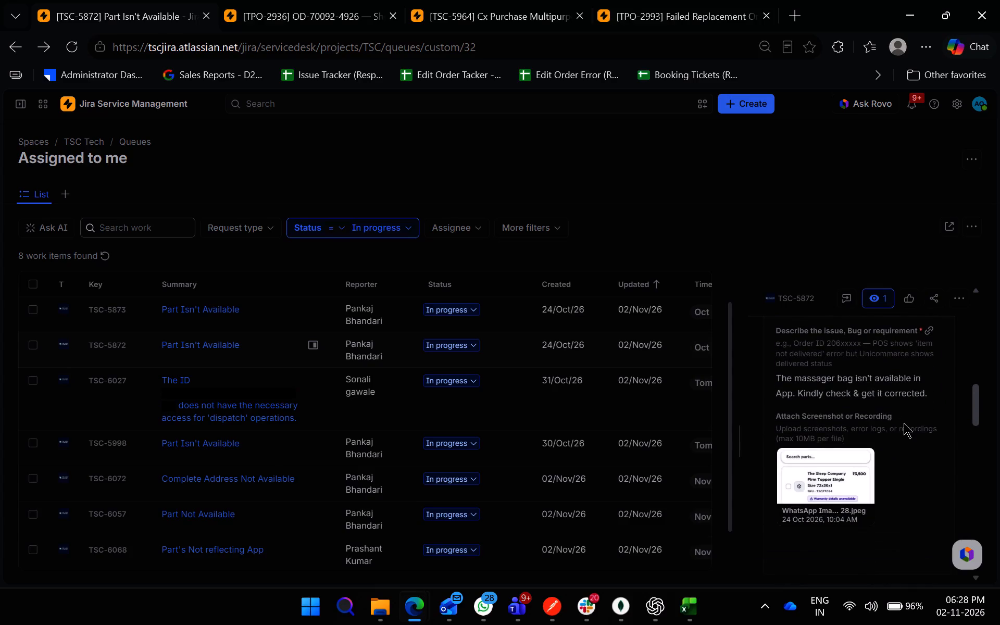
View the WhatsApp screenshot attached to TSC-5872 to check the parts and SKUs shown, then close the preview.
left_click(793, 494)
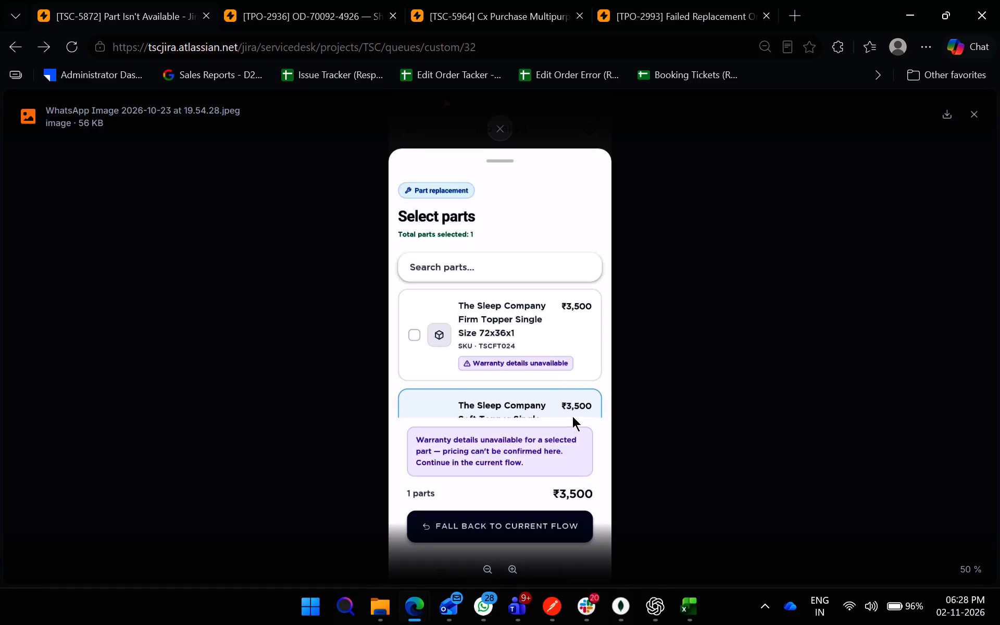
scroll(575, 410, "right", 2)
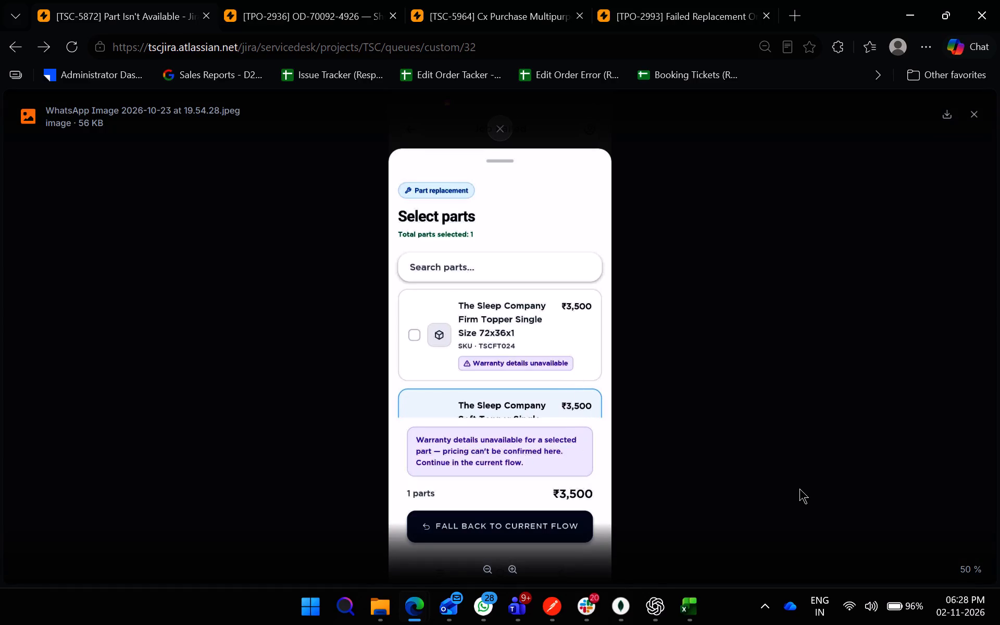
scroll(799, 489, "right", 1)
left_click(799, 489)
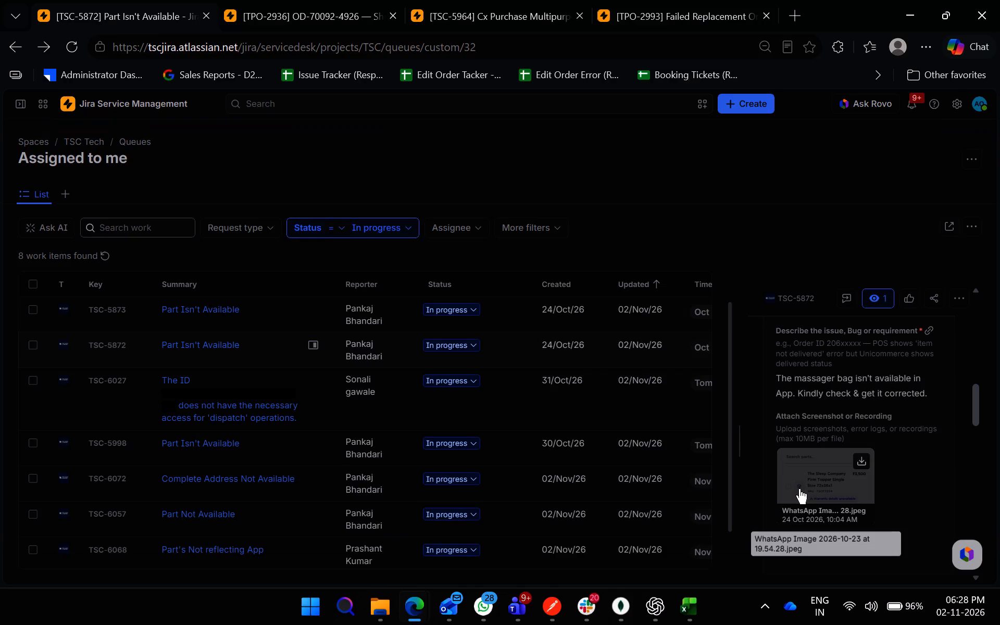
View the WhatsApp screenshot attached to TSC-5872 for the massager bag, close it, and read the ticket's comments.
left_click(799, 489)
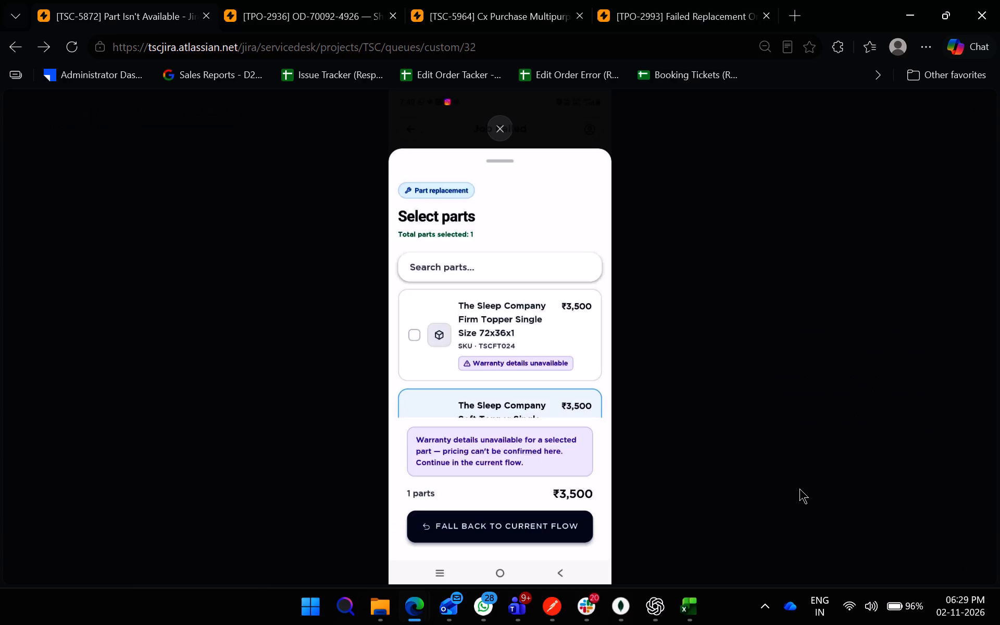
left_click(799, 489)
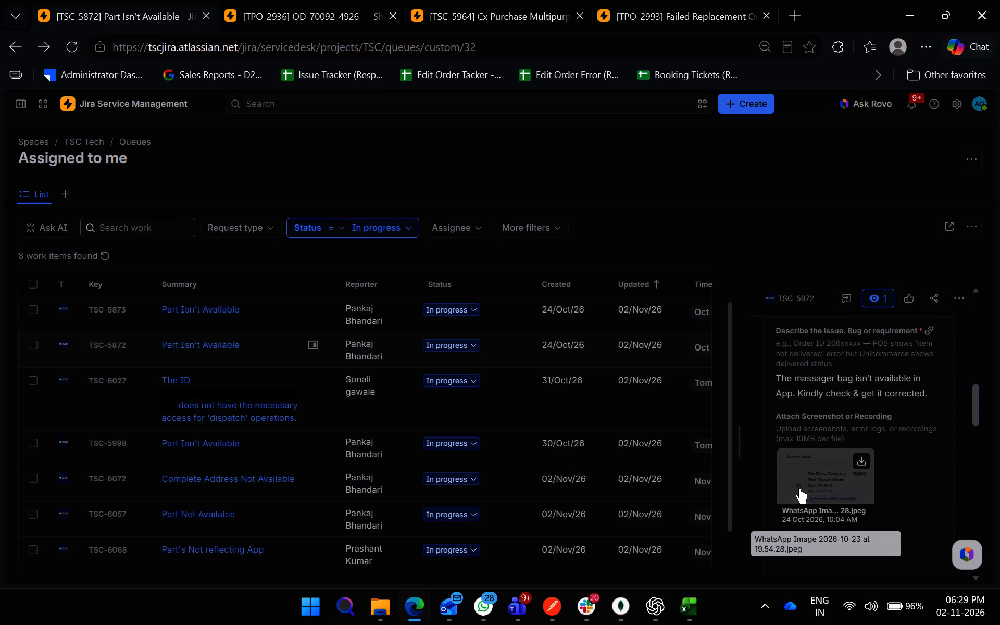
scroll(799, 489, "down", 8)
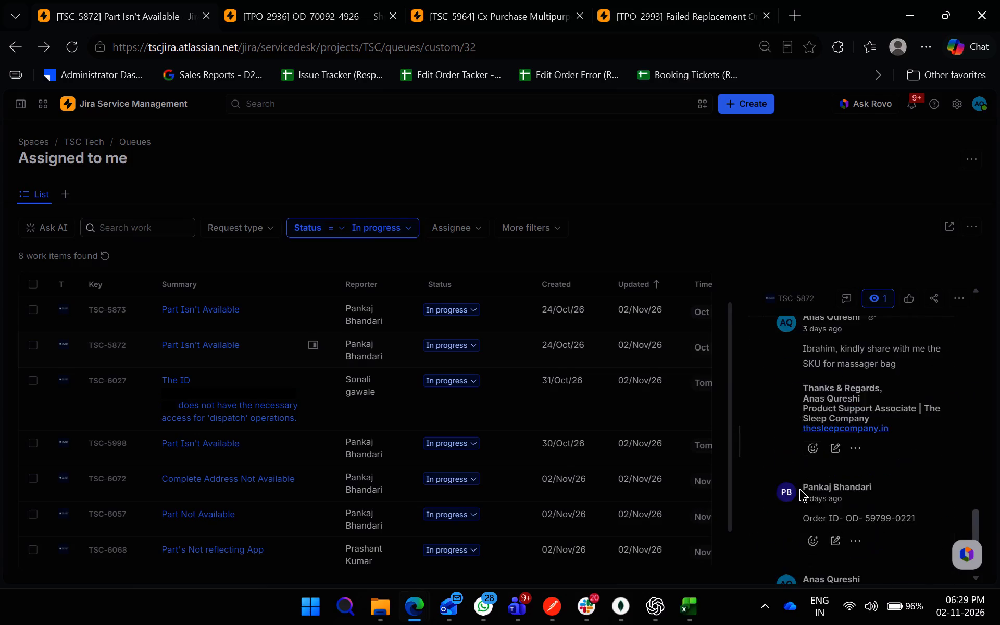
scroll(799, 489, "up", 5)
left_click(923, 361)
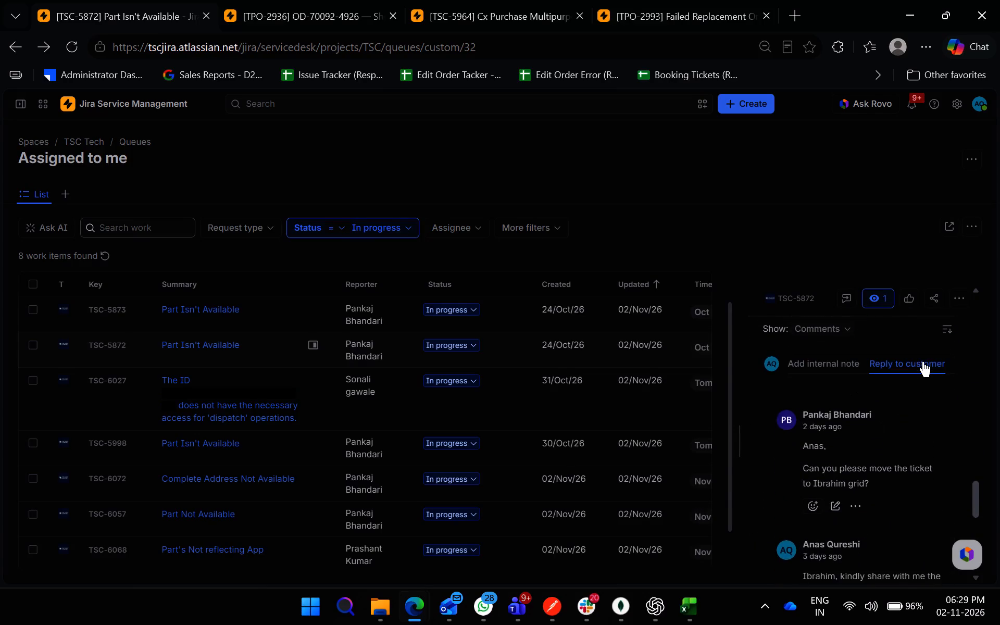
type("Incoorect")
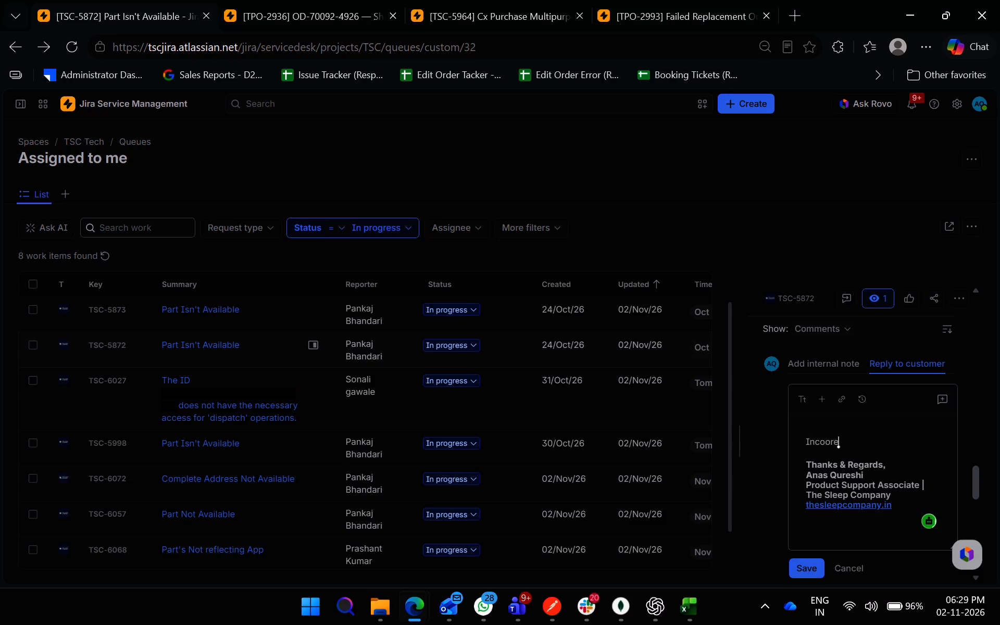
key("space")
key("BackSpace")
key("BackSpace")
key("BackSpace")
key("BackSpace")
key("BackSpace")
key("BackSpace")
type("rrect")
key("space")
type("SS attached. Kindly attach o")
key("BackSpace")
type("correct ss.")
scroll(923, 361, "down", 1)
left_click(797, 467)
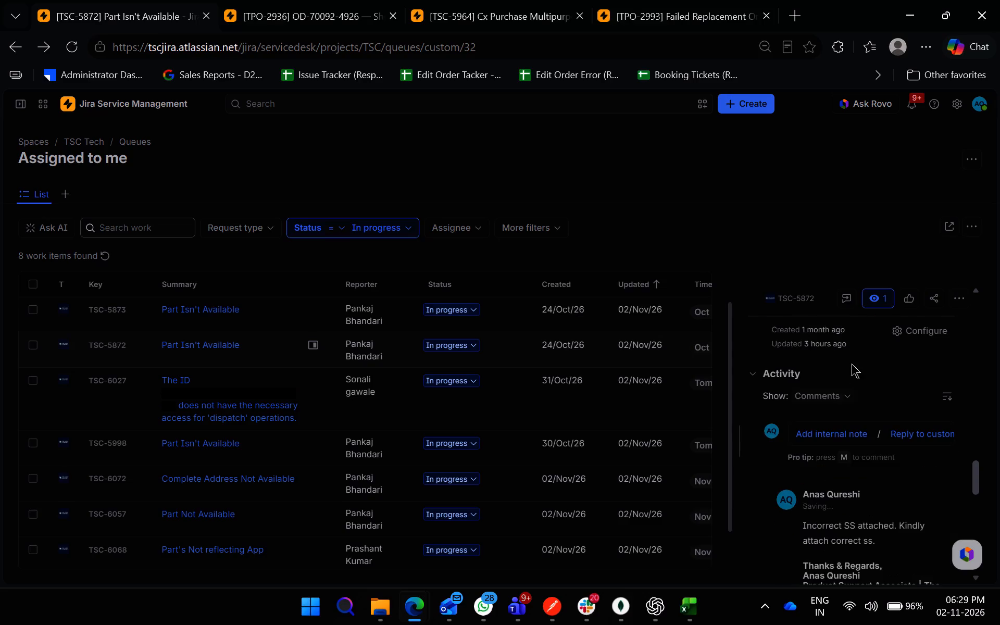
Change TSC-5872's status to Waiting for customer and refresh the queue list.
scroll(852, 364, "up", 10)
left_click(816, 385)
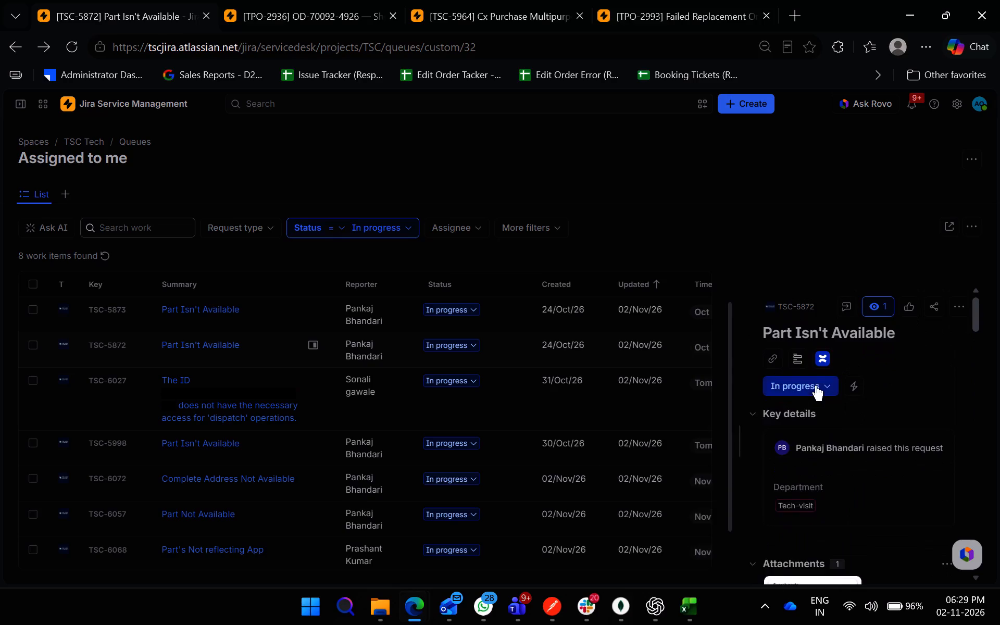
left_click(759, 461)
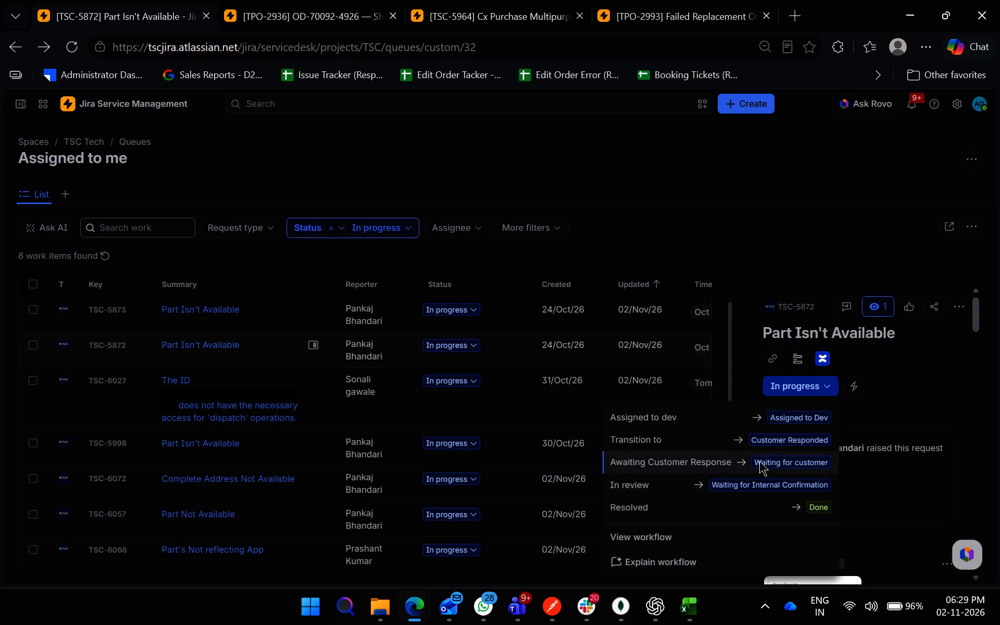
left_click(99, 254)
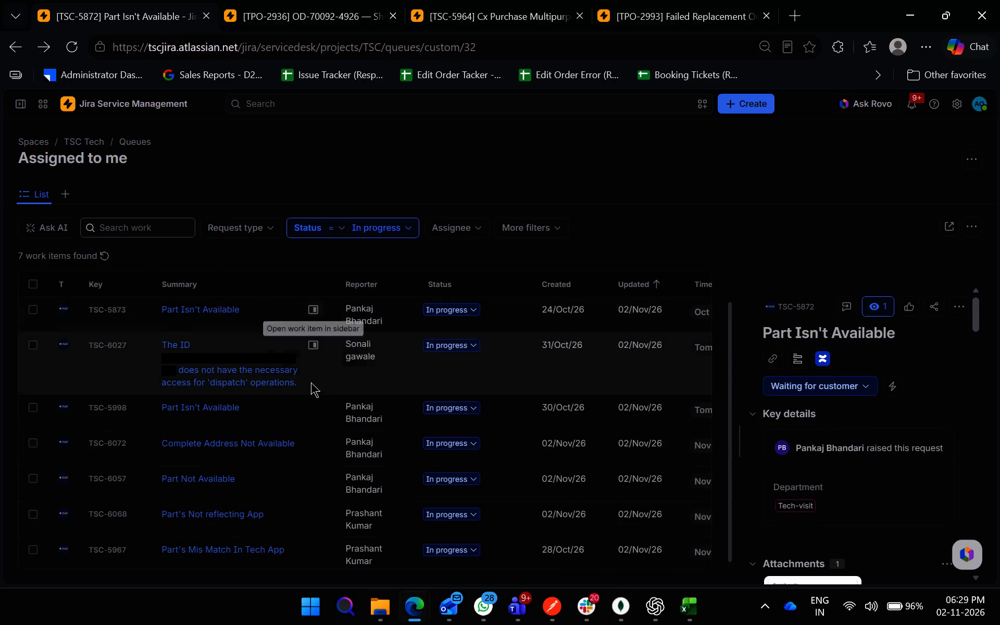
Open the preview of ticket TSC-5998 from the queue and read the issue description in its attached request form.
left_click(319, 414)
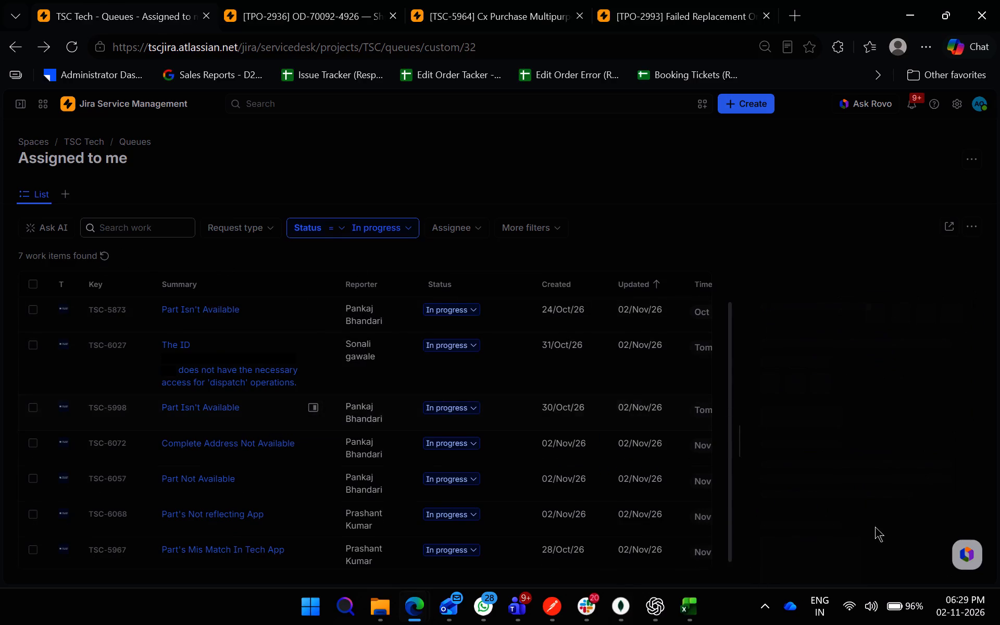
scroll(889, 493, "down", 3)
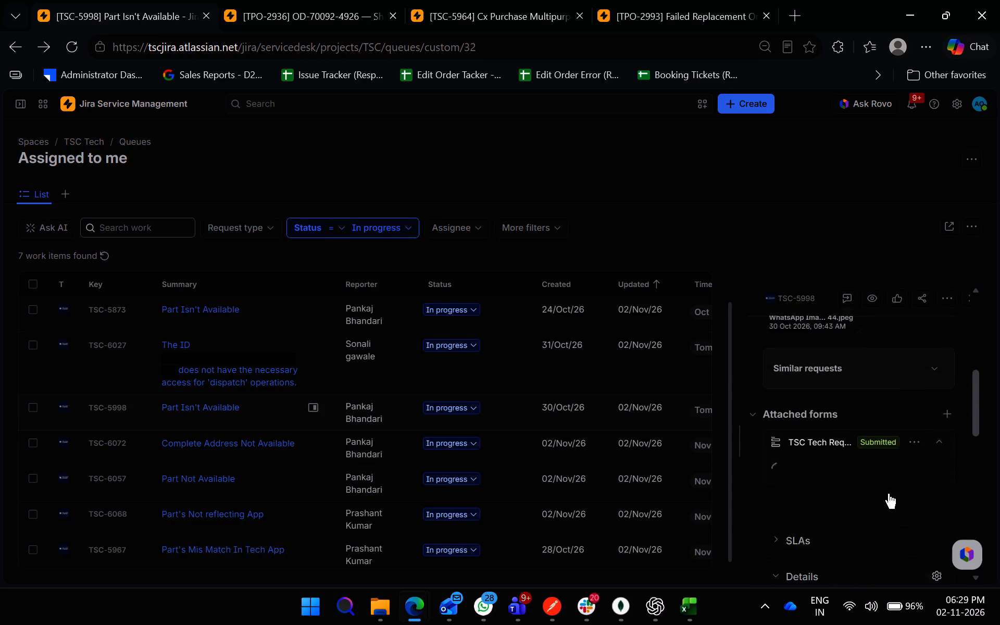
scroll(889, 493, "down", 5)
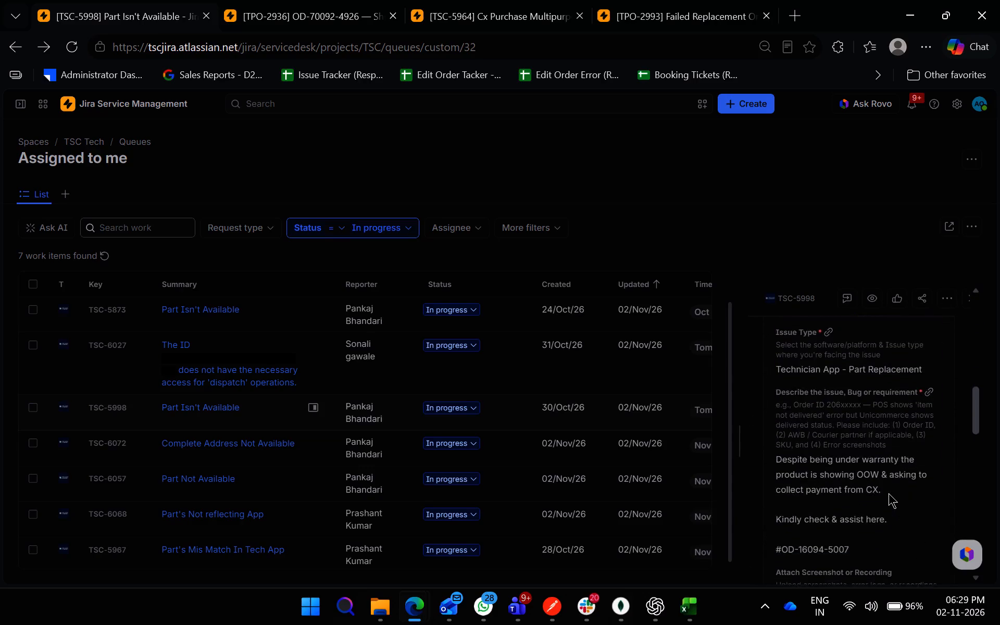
scroll(889, 493, "down", 3)
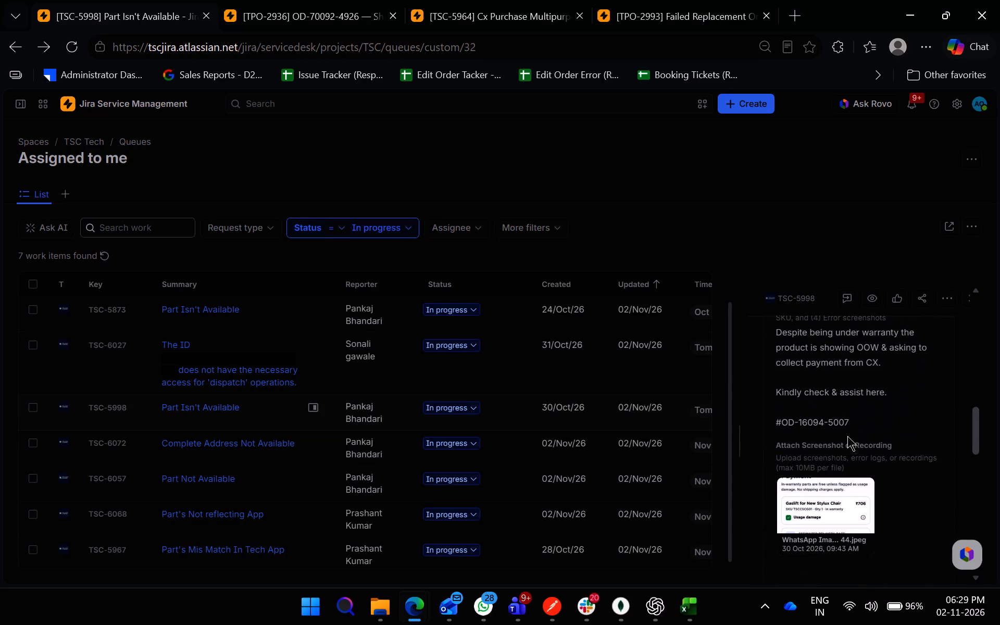
left_click(843, 421)
left_click_drag(843, 421, 787, 423)
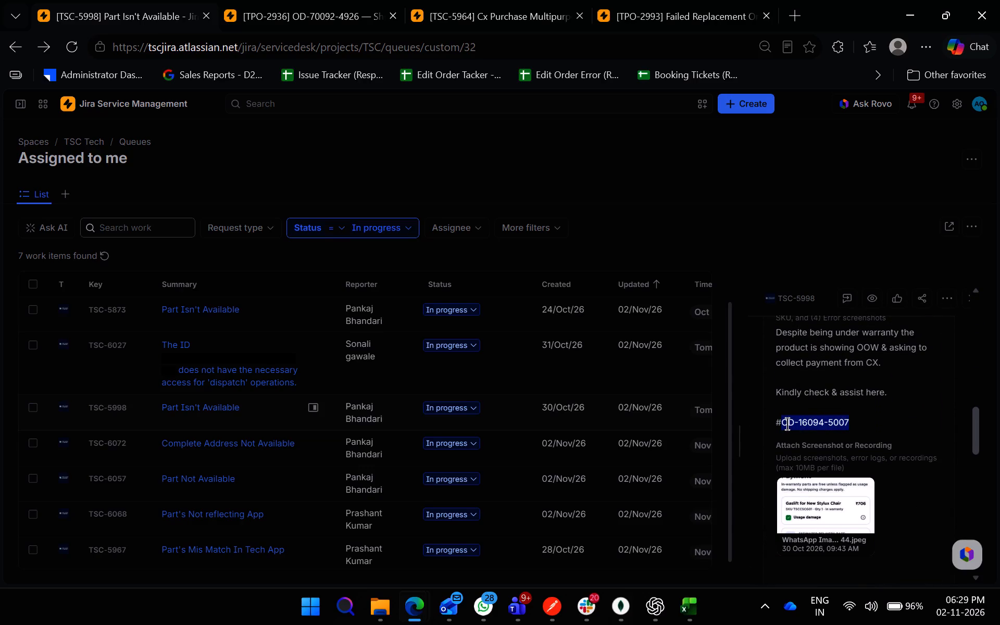
key("ctrl+c")
key("ctrl+c")
key("ctrl+c")
key("ctrl+c")
key("ctrl+c")
scroll(910, 374, "down", 4)
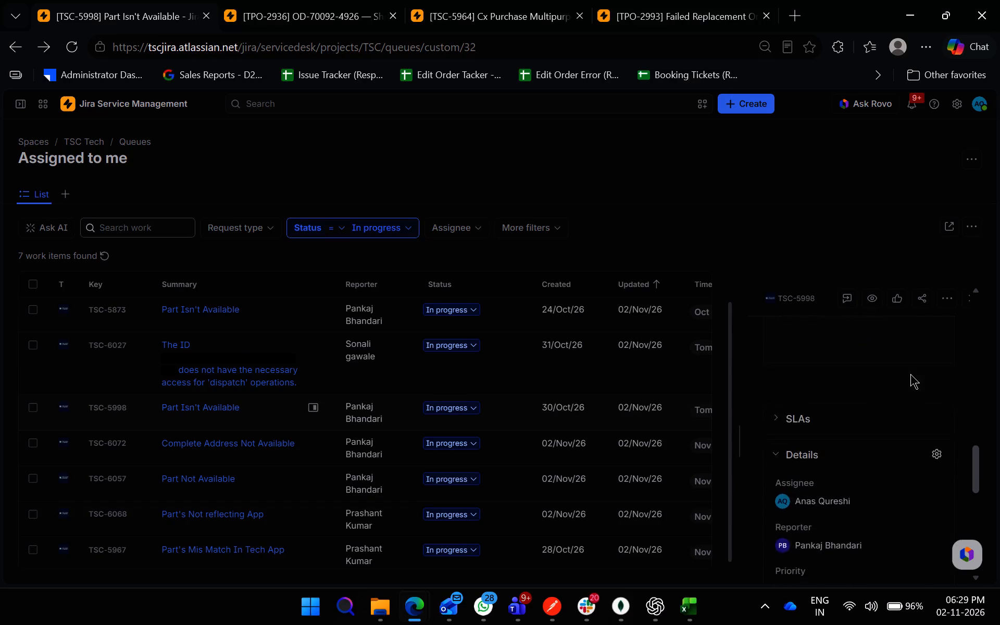
scroll(910, 374, "down", 5)
scroll(910, 374, "up", 5)
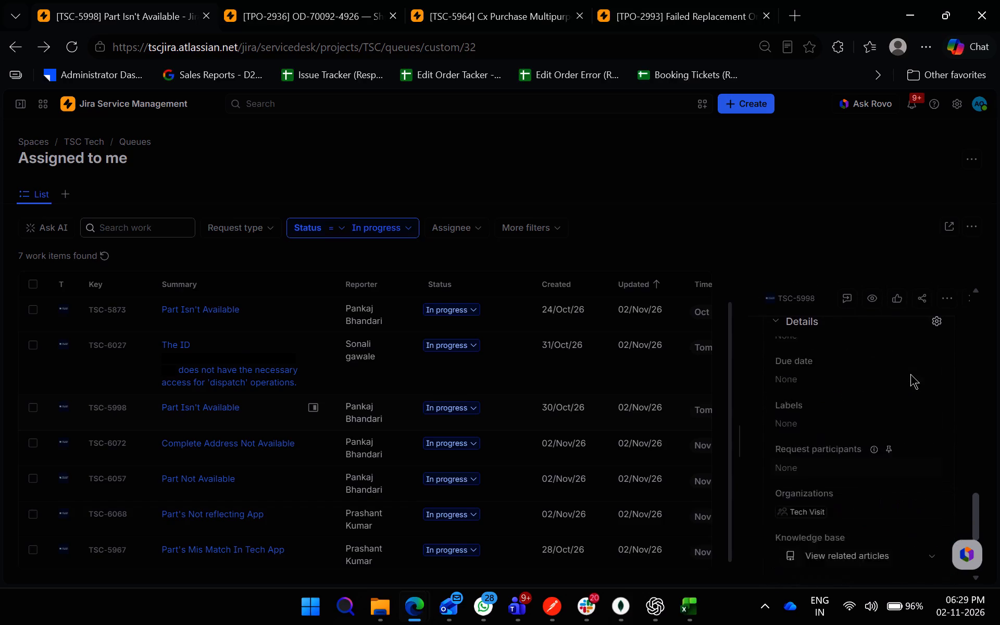
scroll(910, 374, "up", 2)
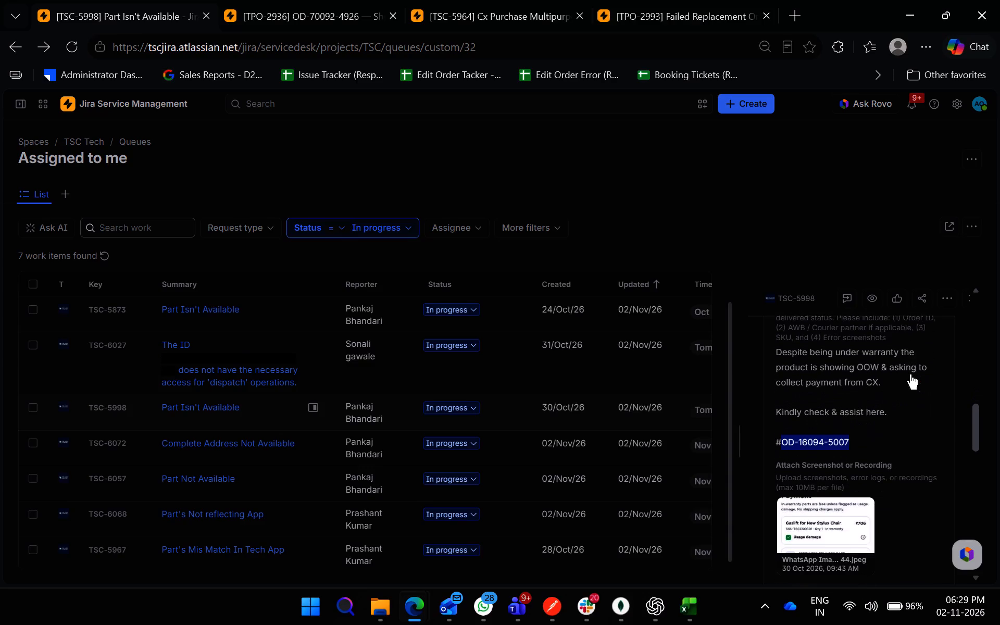
scroll(910, 374, "up", 1)
key("ctrl+c")
key("ctrl+c")
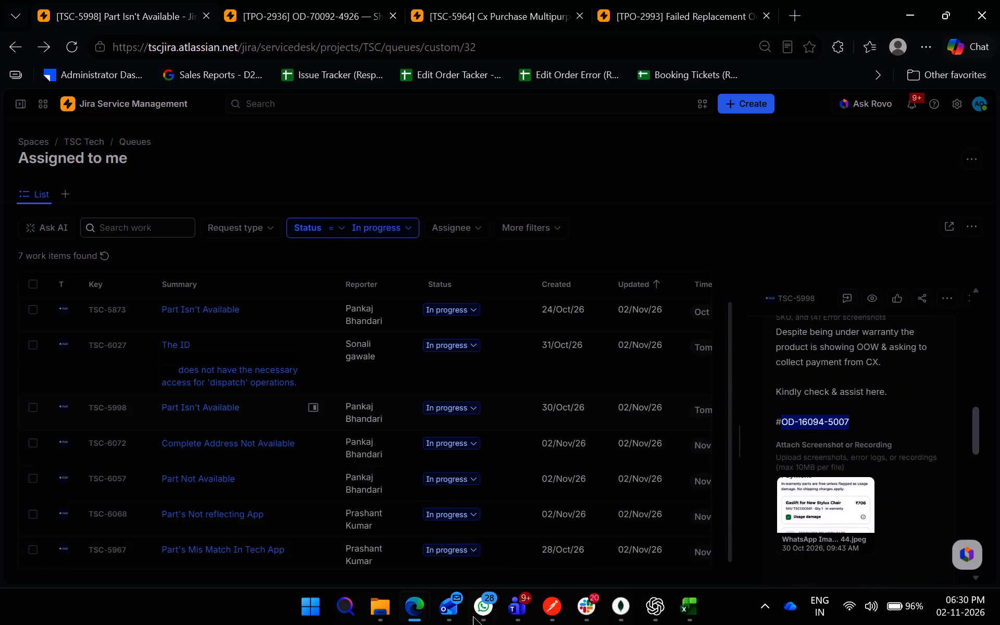
left_click(493, 519)
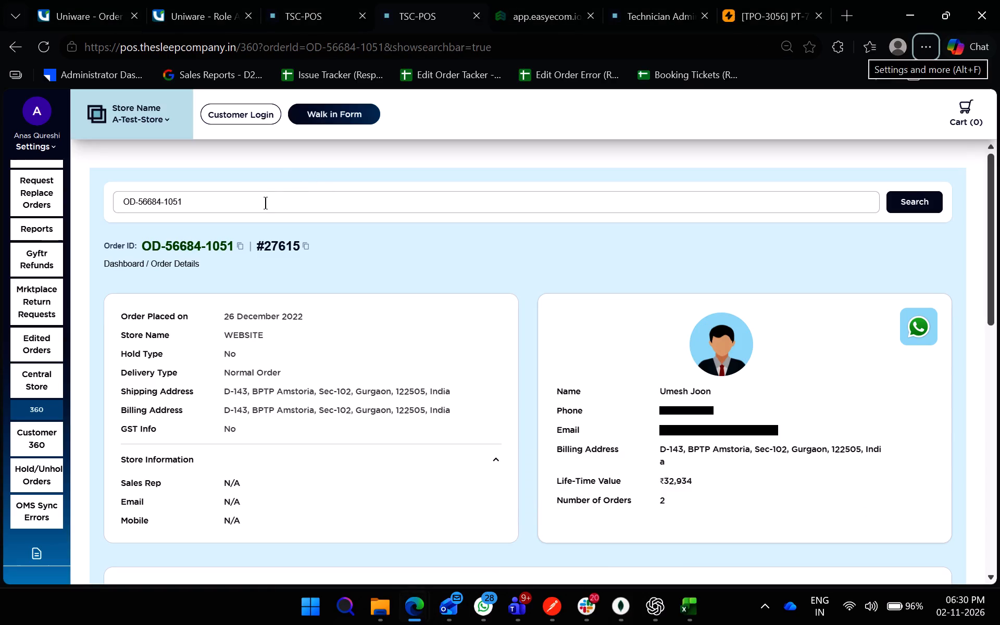
left_click(265, 203)
key("ctrl+a")
key("ctrl+v")
key("Return")
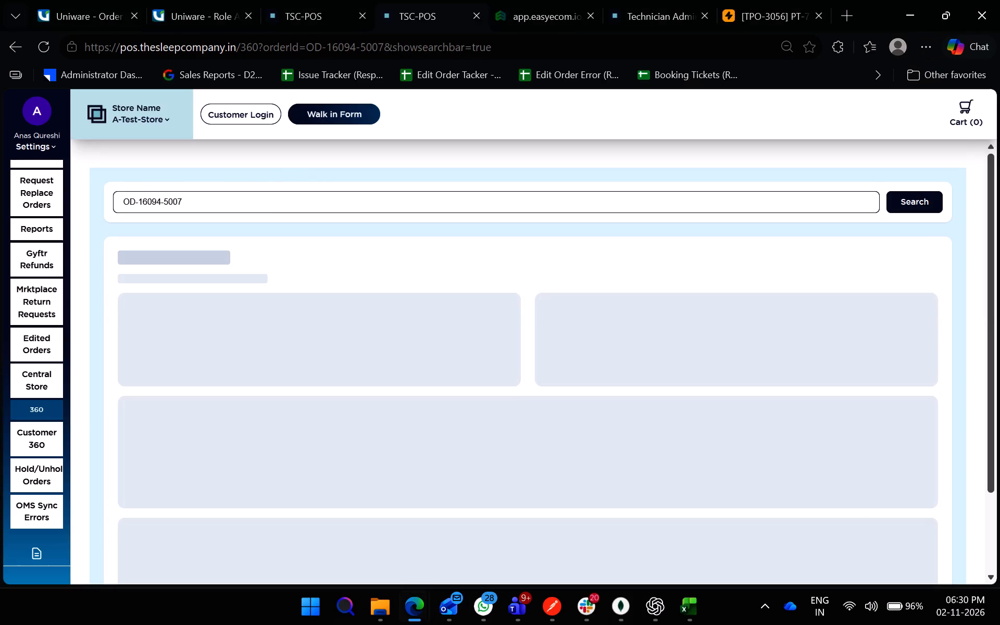
Copy the SKU ID TSCCHST4DB of the Stylux Ergonomic Office Chair from the order's product detail.
scroll(377, 418, "down", 5)
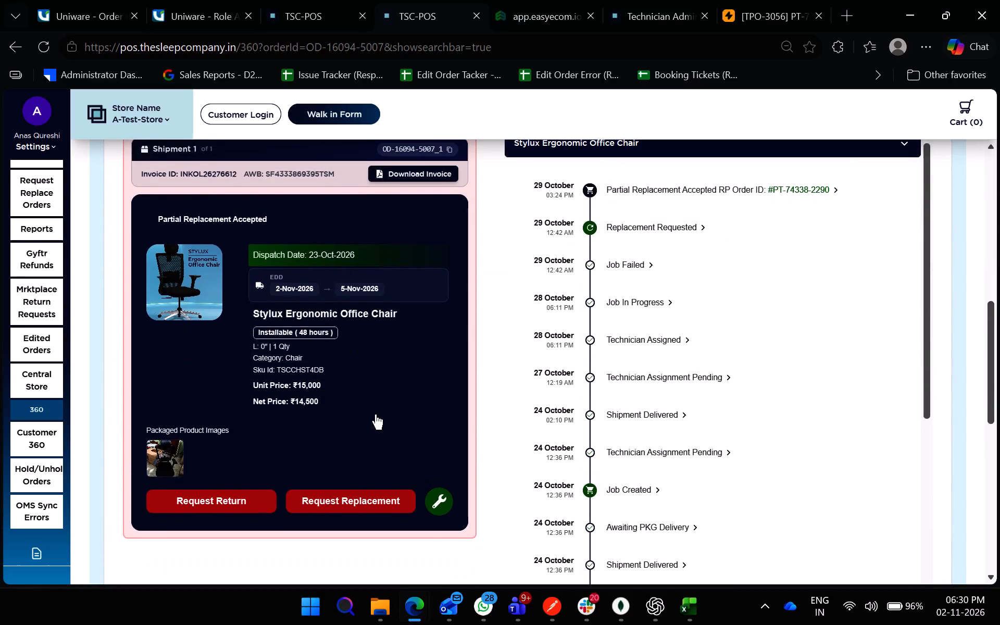
left_click_drag(329, 366, 276, 367)
left_click_drag(276, 367, 276, 368)
key("ctrl+c")
key("ctrl+c")
key("ctrl+c")
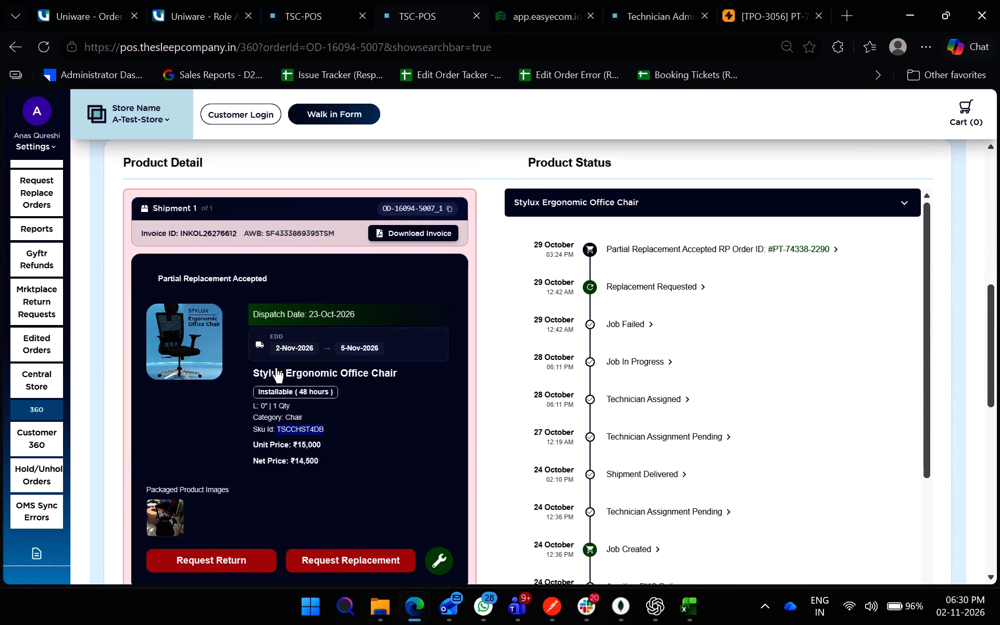
scroll(276, 368, "up", 5)
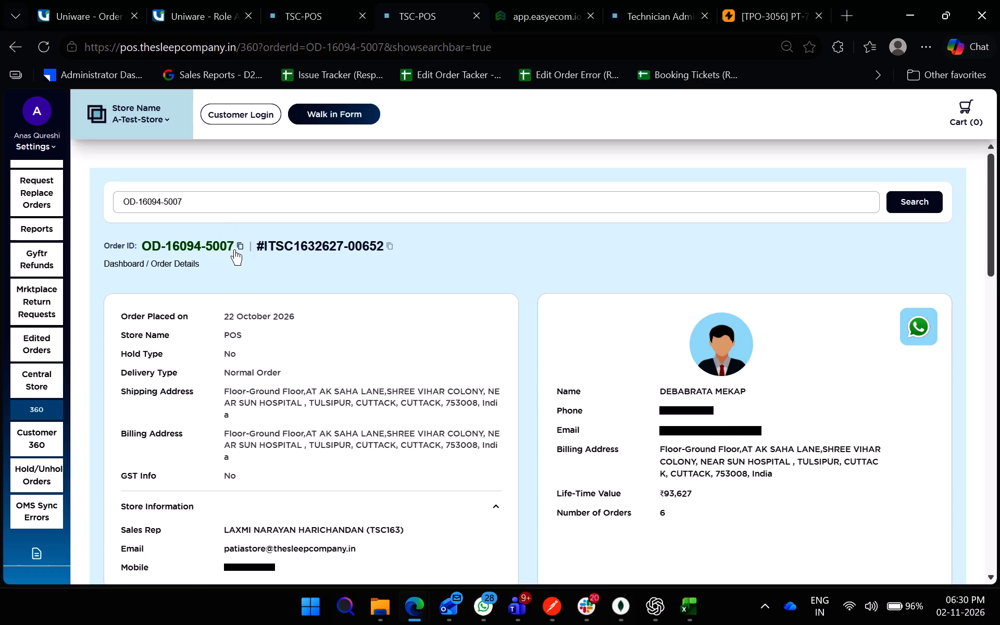
left_click_drag(245, 249, 239, 246)
left_click(239, 246)
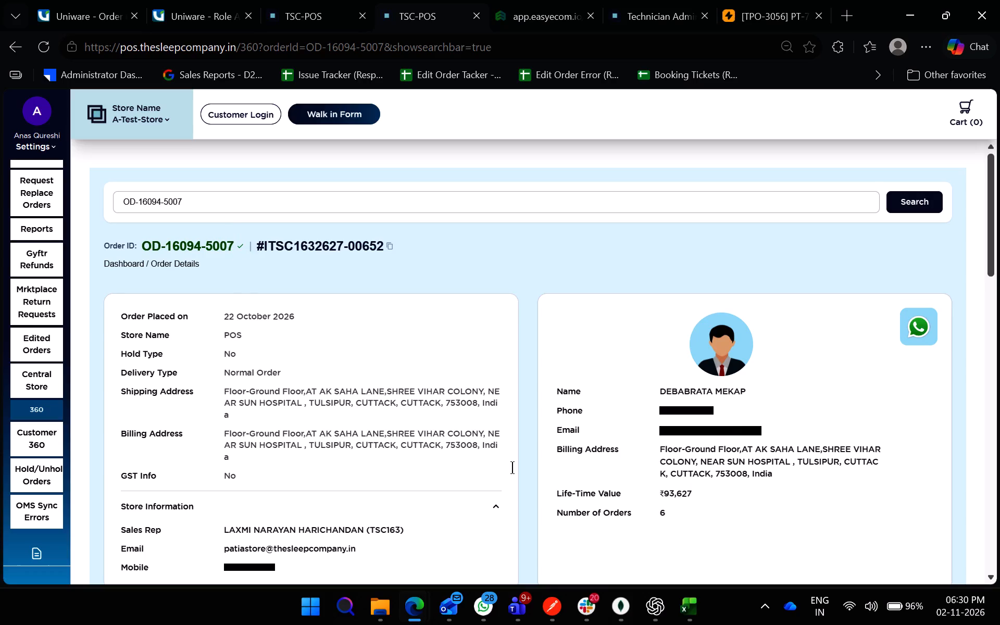
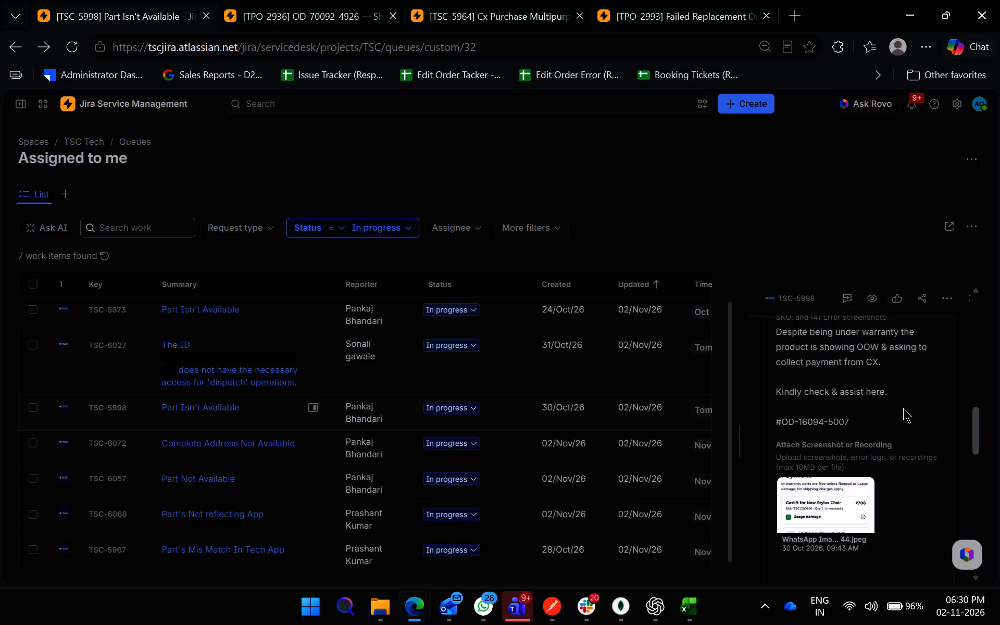
Reread the issue description in TSC-5998's request form and examine its attached WhatsApp screenshot of the chair gaslift payment page.
scroll(903, 408, "down", 3)
scroll(903, 408, "up", 1)
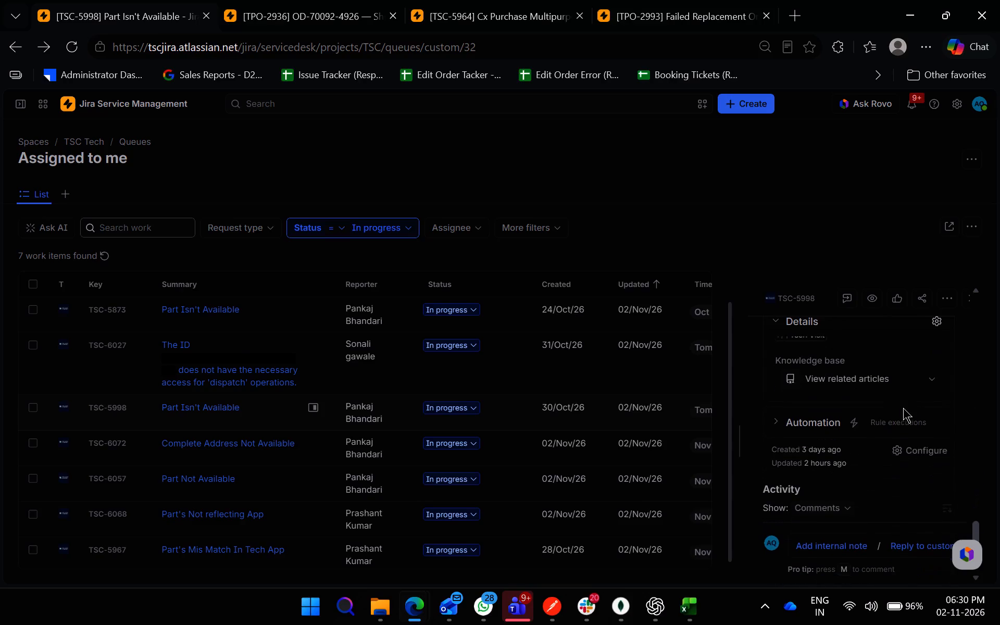
scroll(903, 408, "up", 1)
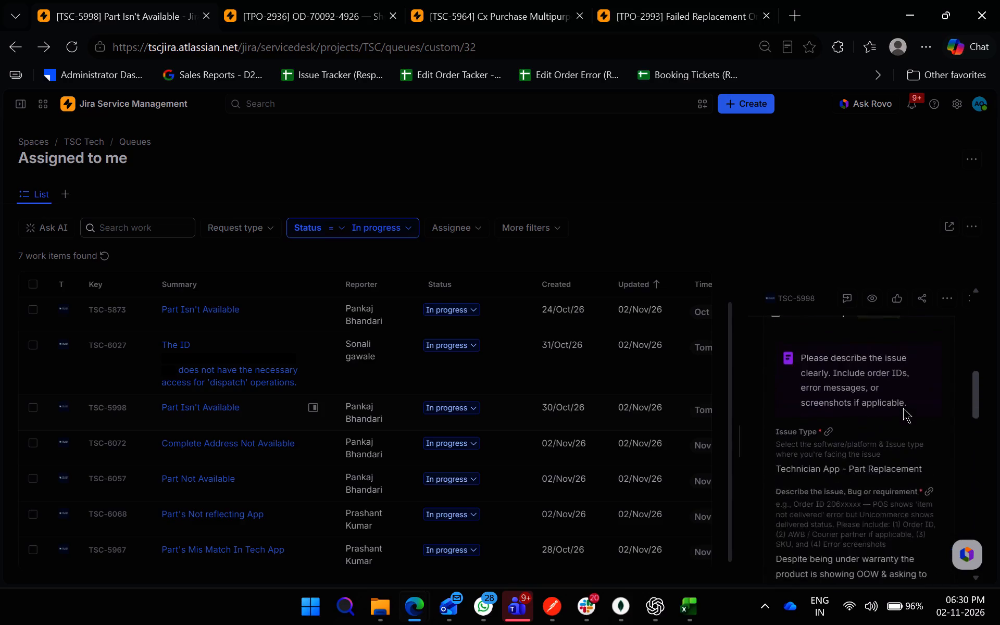
scroll(903, 408, "down", 2)
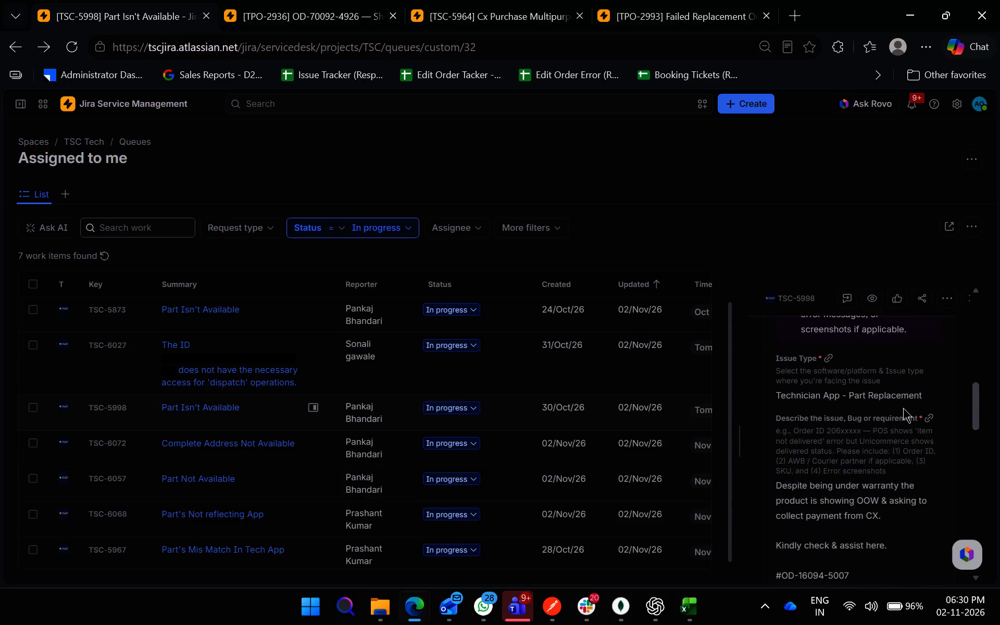
scroll(903, 408, "down", 2)
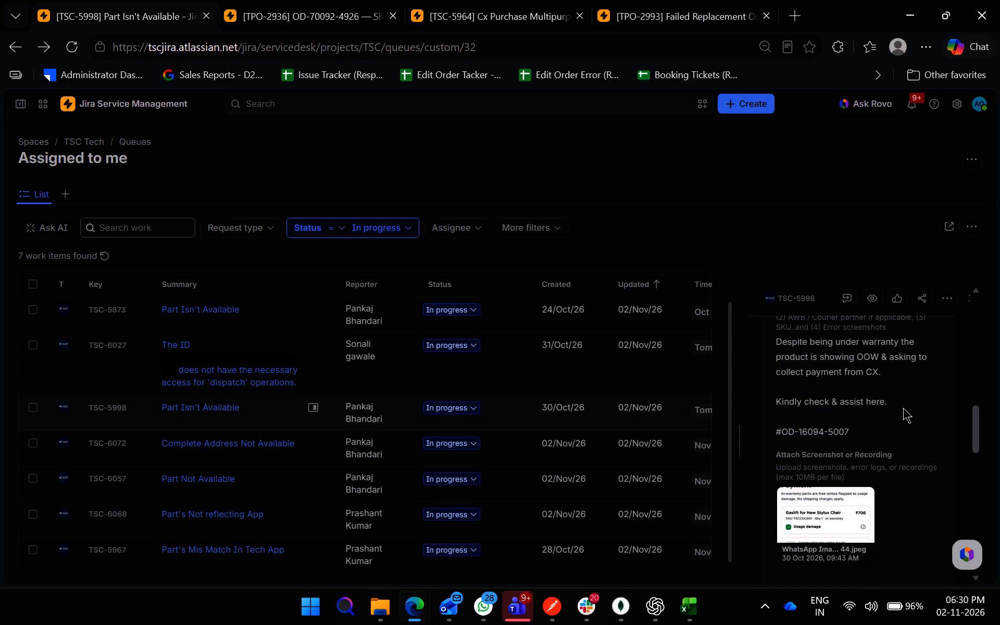
left_click(811, 509)
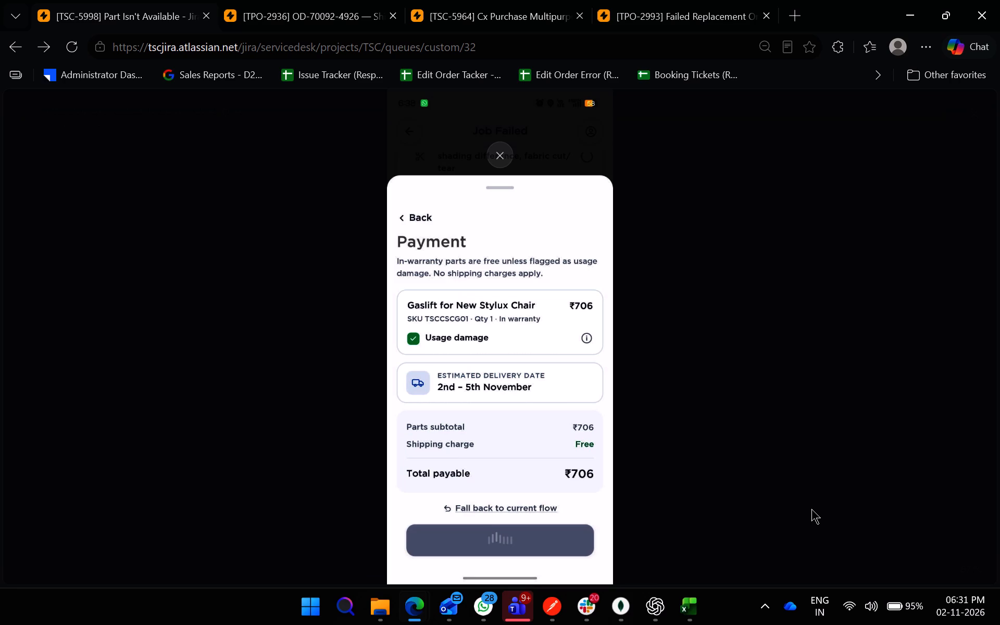
left_click(811, 509)
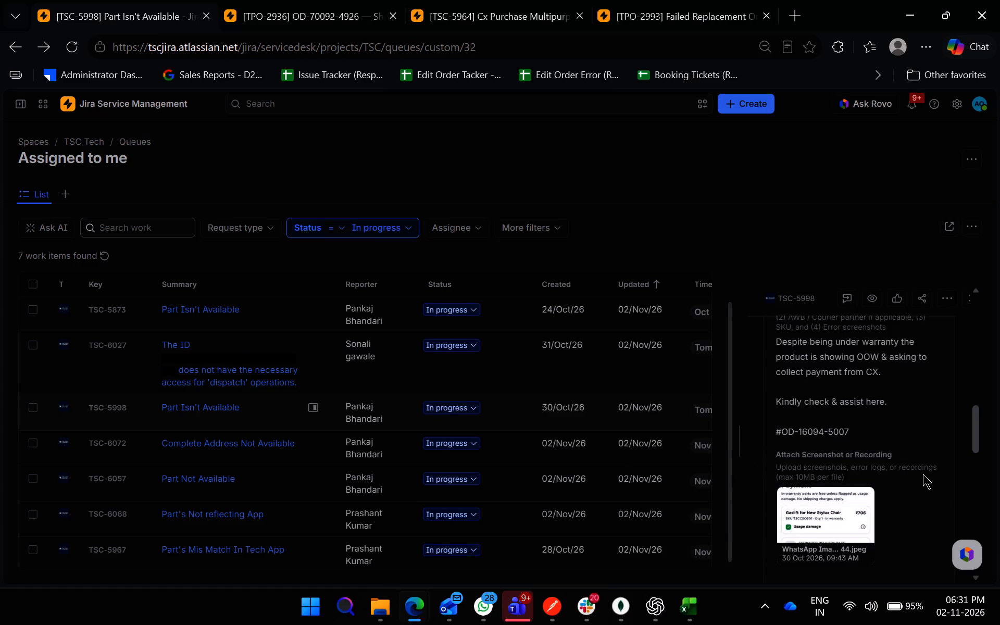
left_click(806, 500)
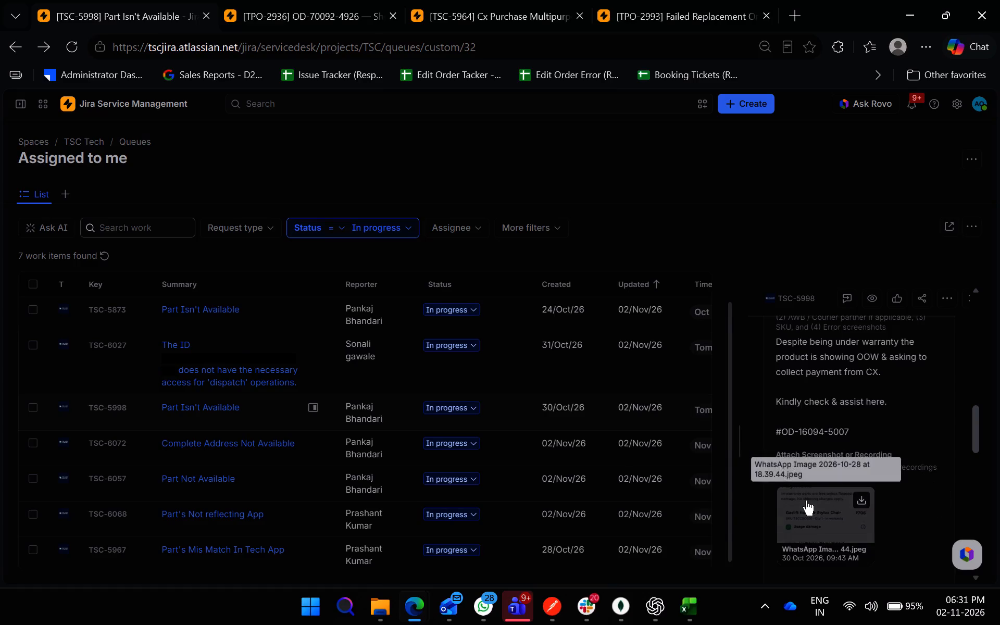
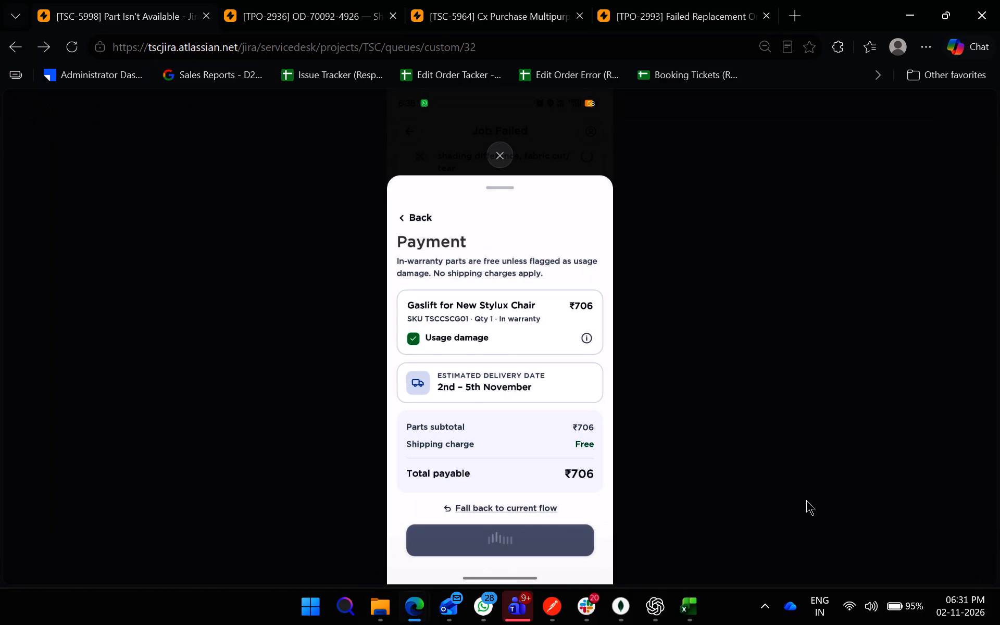
left_click(806, 500)
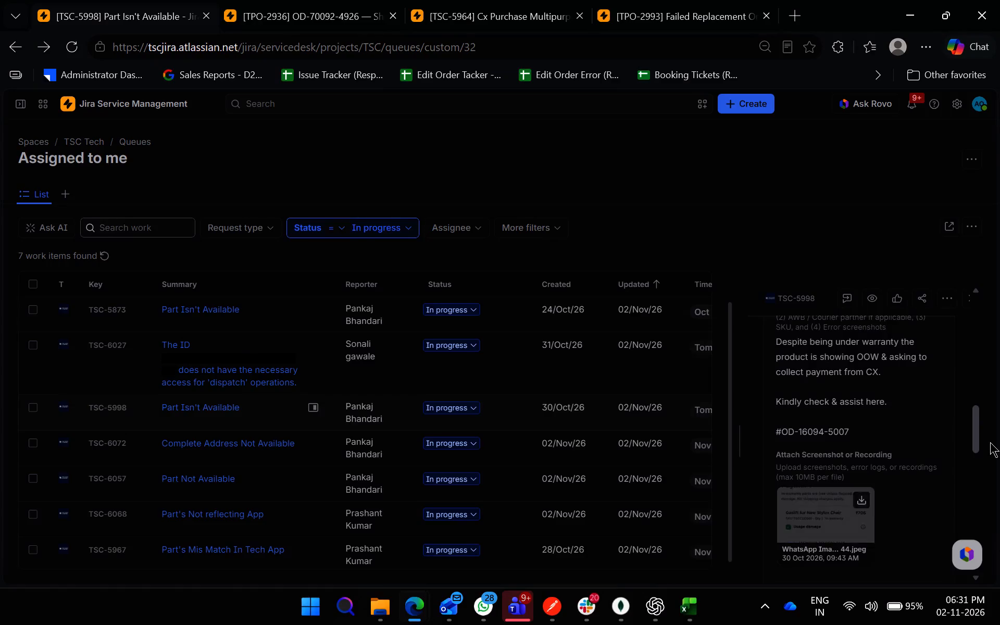
scroll(991, 442, "down", 6)
scroll(895, 480, "down", 10)
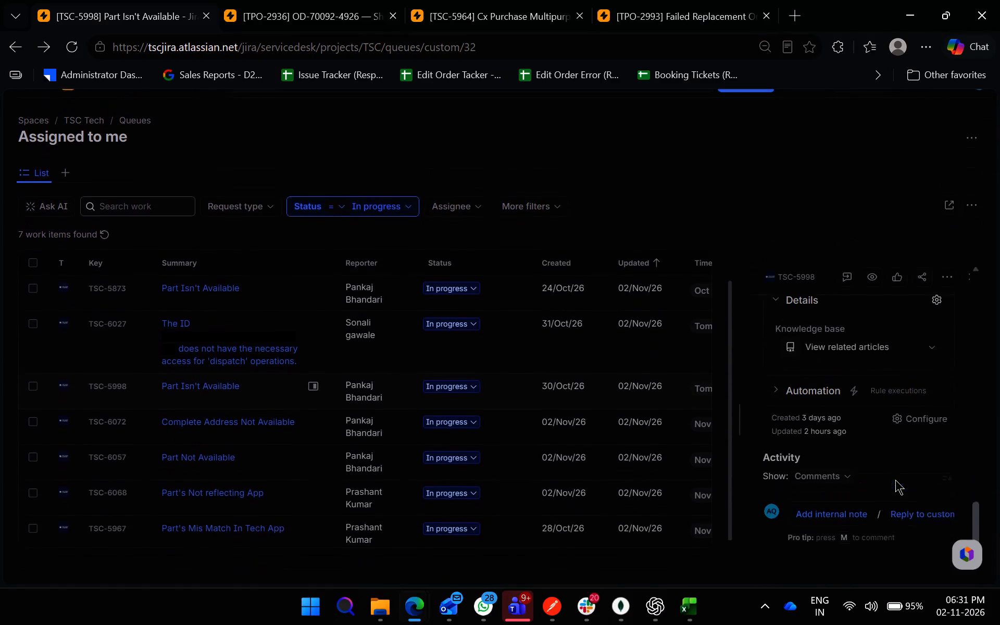
left_click(913, 536)
type("Kindlyu")
key("space")
key("BackSpace")
key("BackSpace")
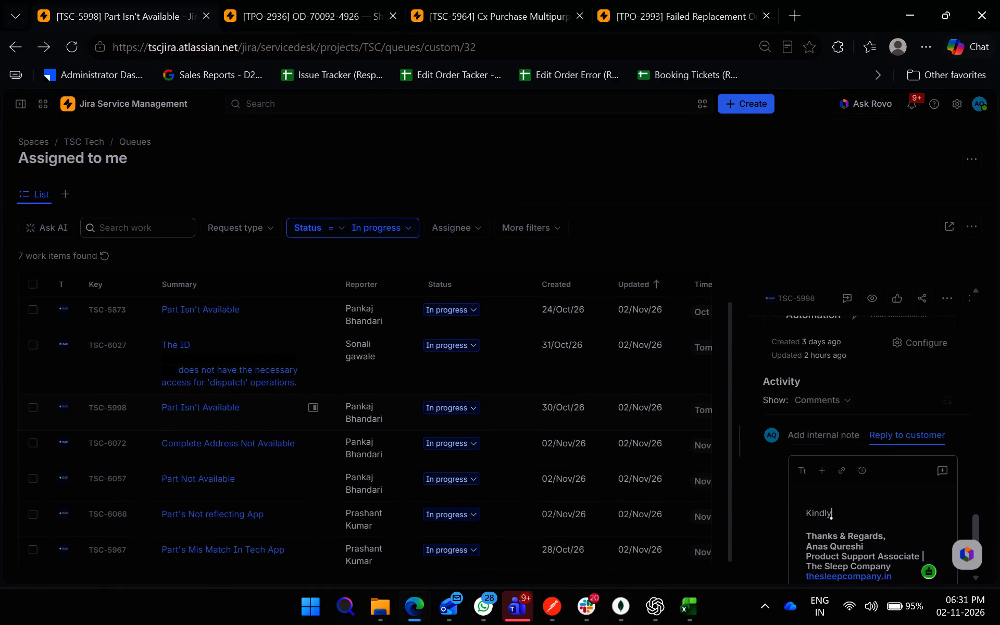
key("space")
type("unchc")
key("BackSpace")
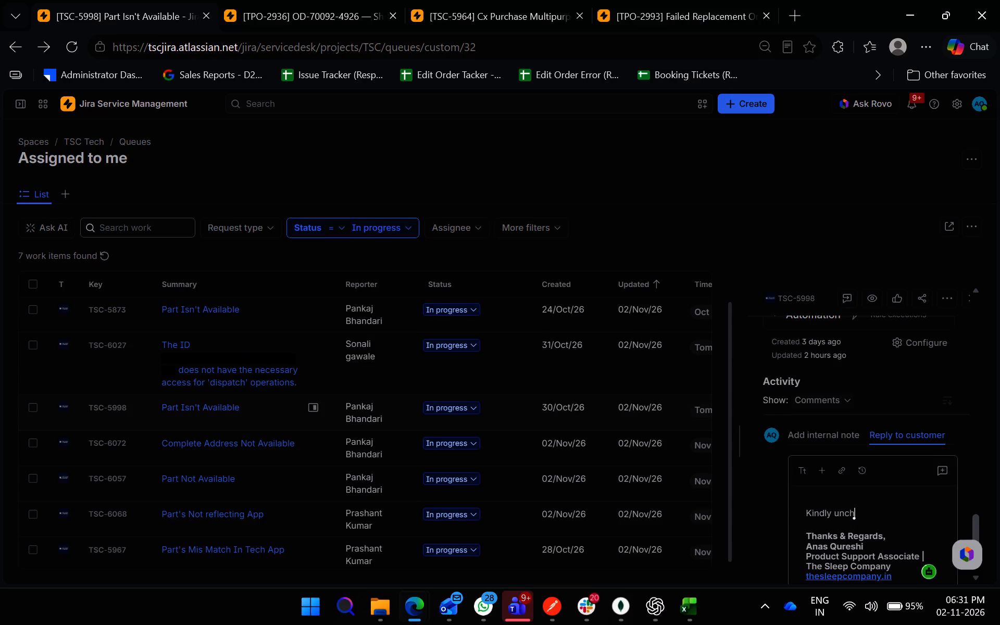
type("heck")
key("BackSpace")
key("BackSpace")
key("BackSpace")
key("BackSpace")
key("BackSpace")
key("BackSpace")
key("BackSpace")
key("BackSpace")
key("BackSpace")
scroll(885, 439, "down", 6)
left_click(855, 551)
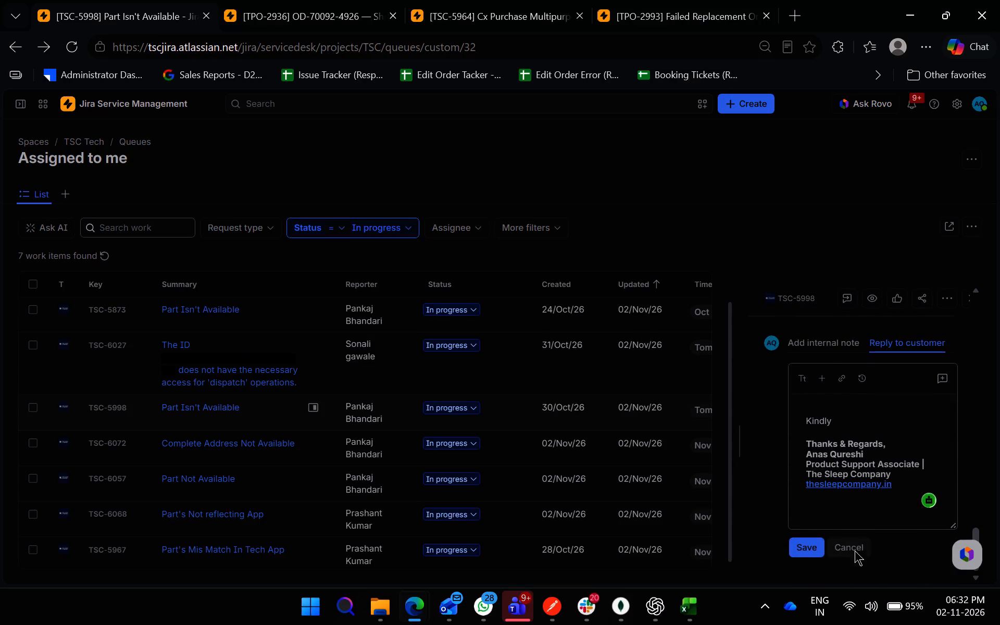
Reopen the TSC-5998 ticket preview from the queue and examine its attached WhatsApp image of the gaslift payment screen.
left_click(312, 442)
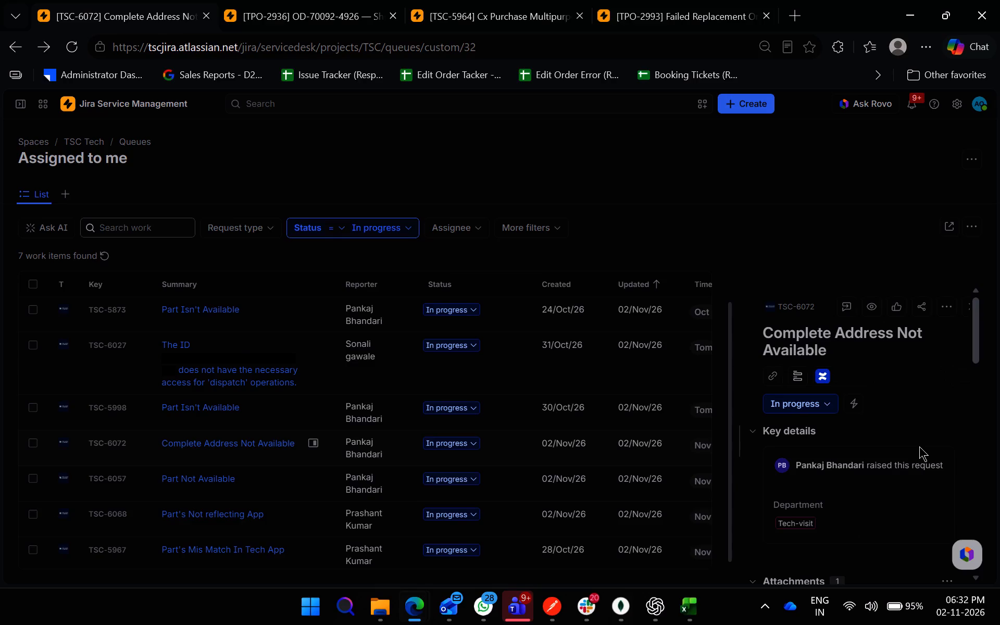
left_click(311, 410)
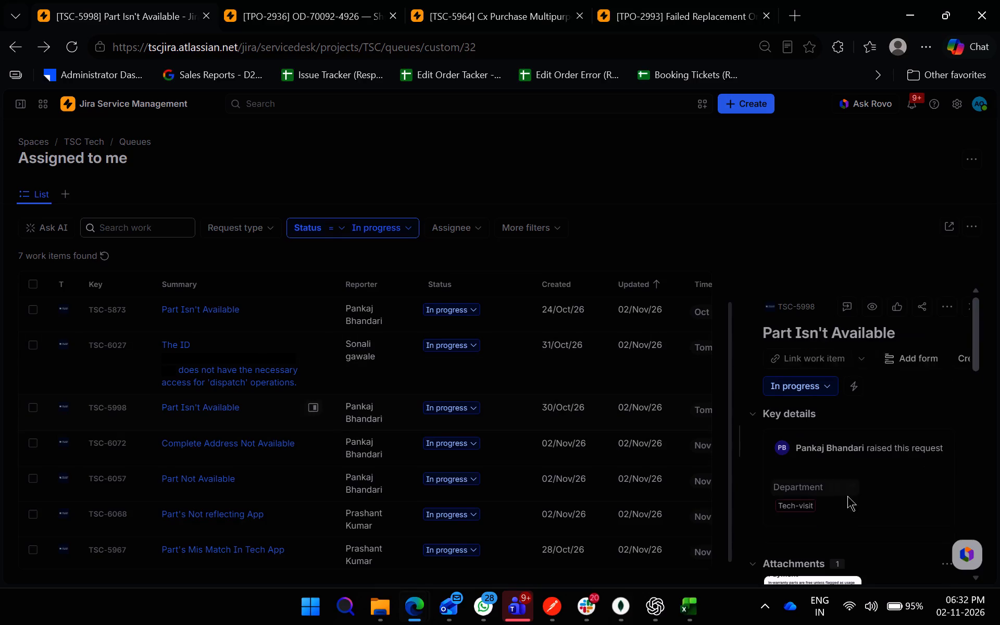
scroll(873, 503, "down", 4)
scroll(873, 503, "up", 3)
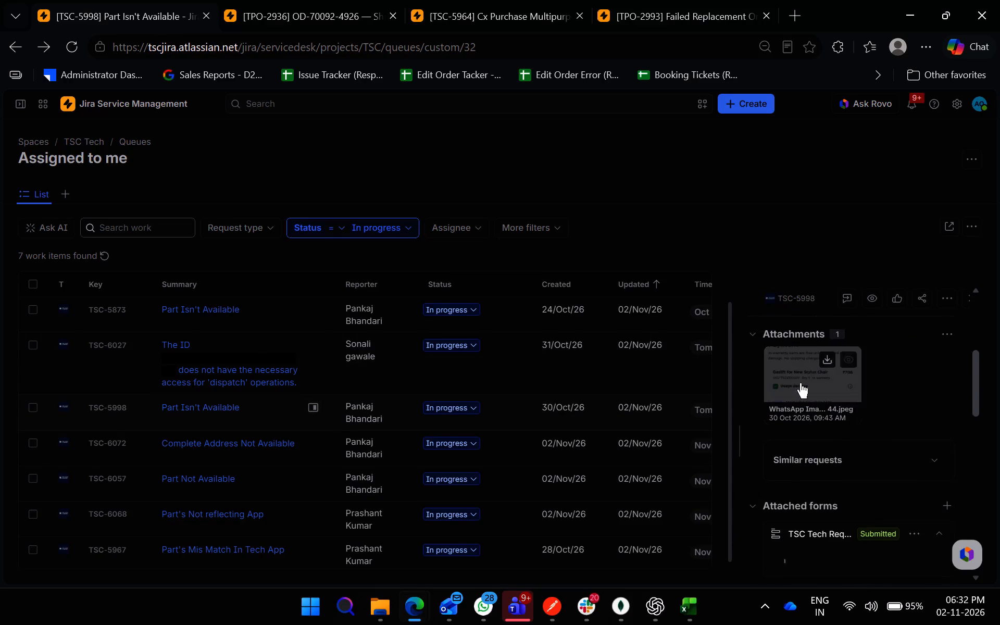
left_click(798, 382)
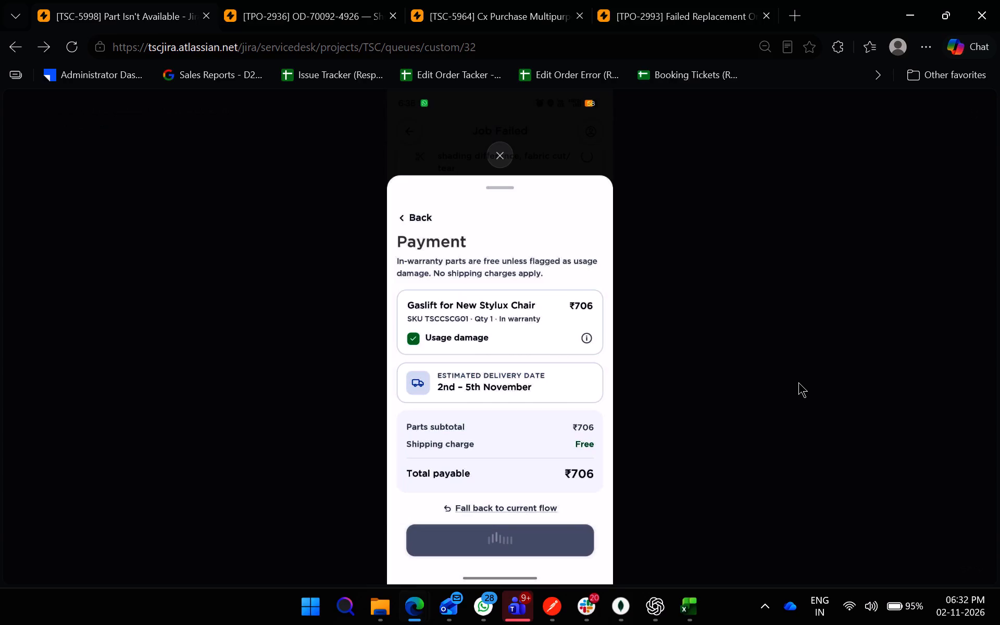
left_click(798, 382)
Start a customer reply on TSC-5998, opening the message above the signature with "Kindly".
scroll(798, 382, "down", 5)
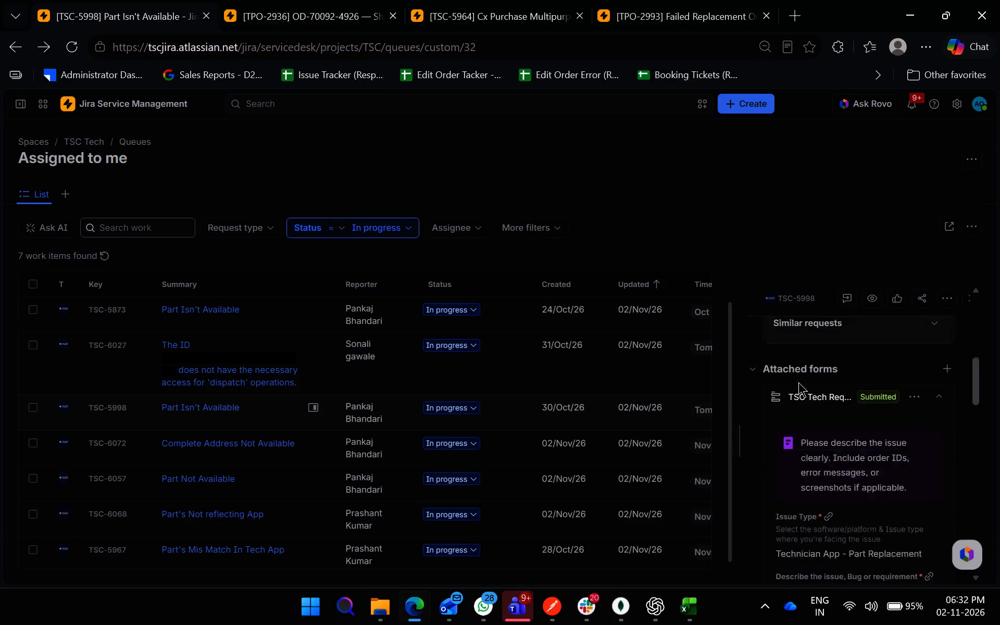
scroll(798, 382, "down", 9)
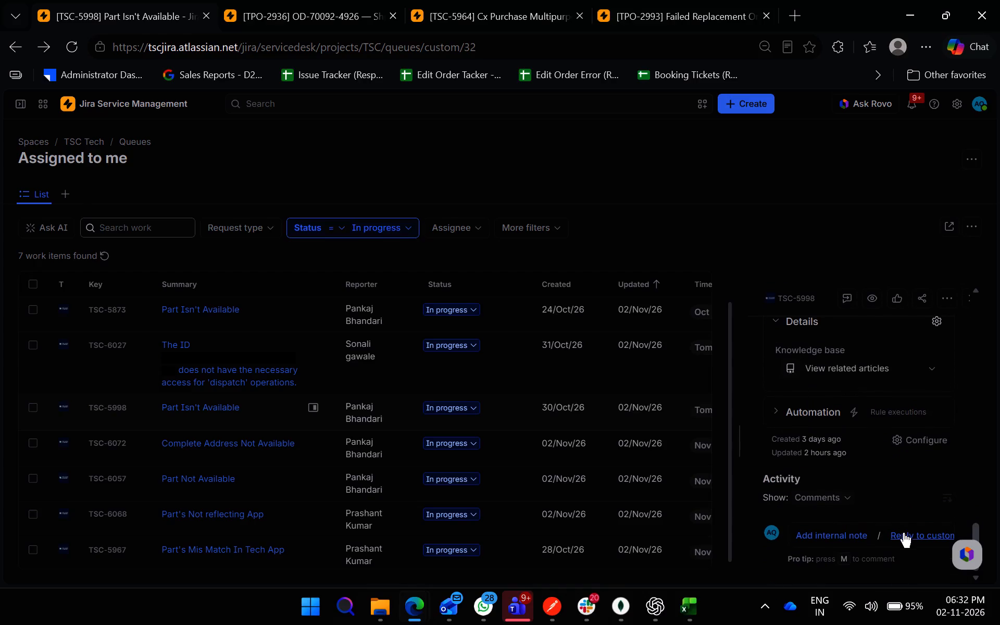
left_click(907, 534)
scroll(884, 465, "down", 3)
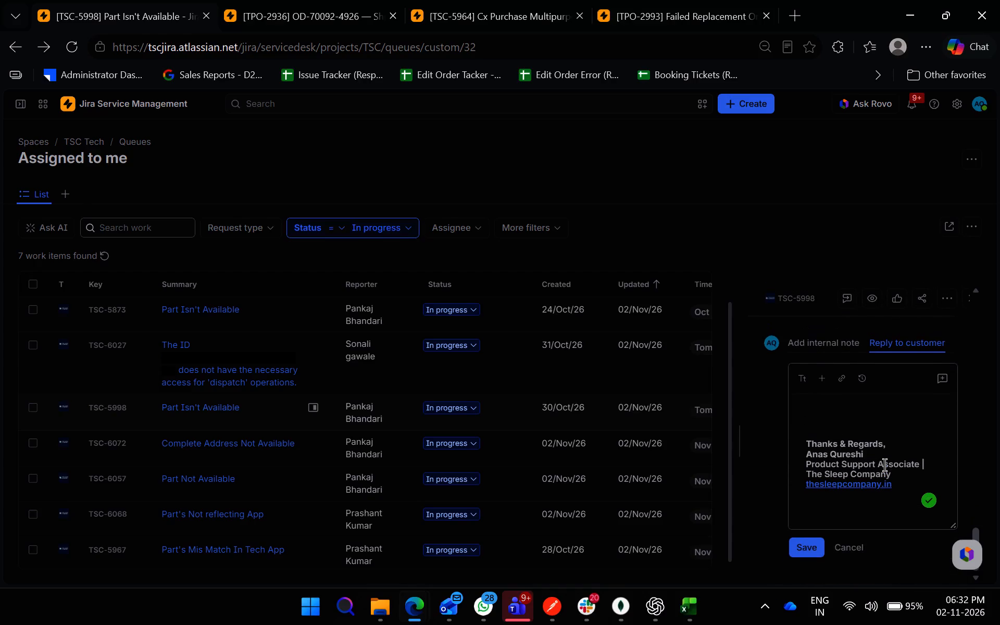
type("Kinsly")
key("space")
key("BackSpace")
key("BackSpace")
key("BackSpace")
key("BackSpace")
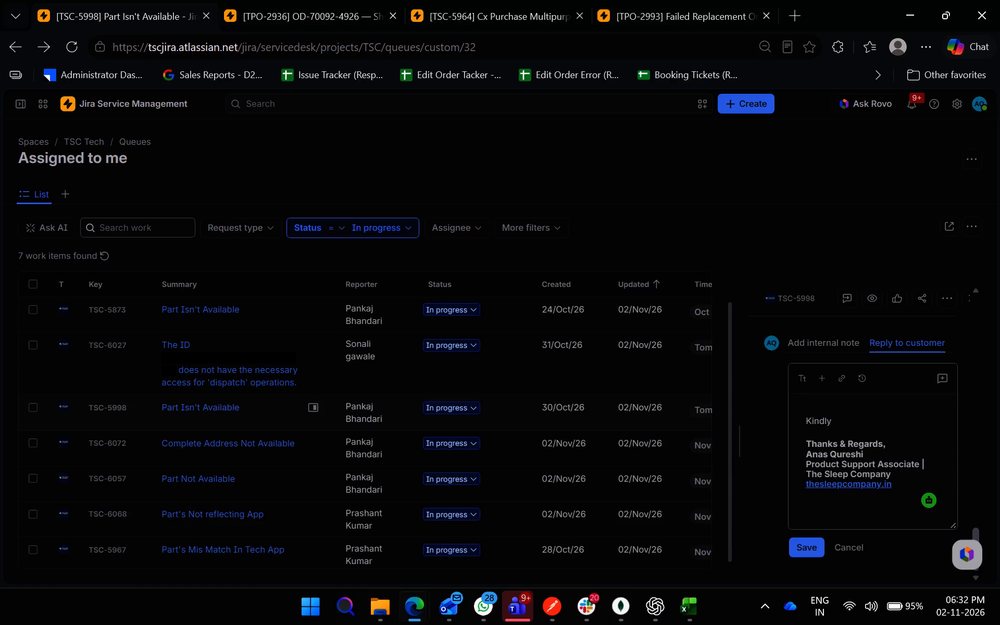
Complete the TSC-5998 customer reply to read "Kindly uncheck Usage Damage. (Not an issue)" above the signature.
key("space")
type("uncheck")
key("space")
type("Usage Damange")
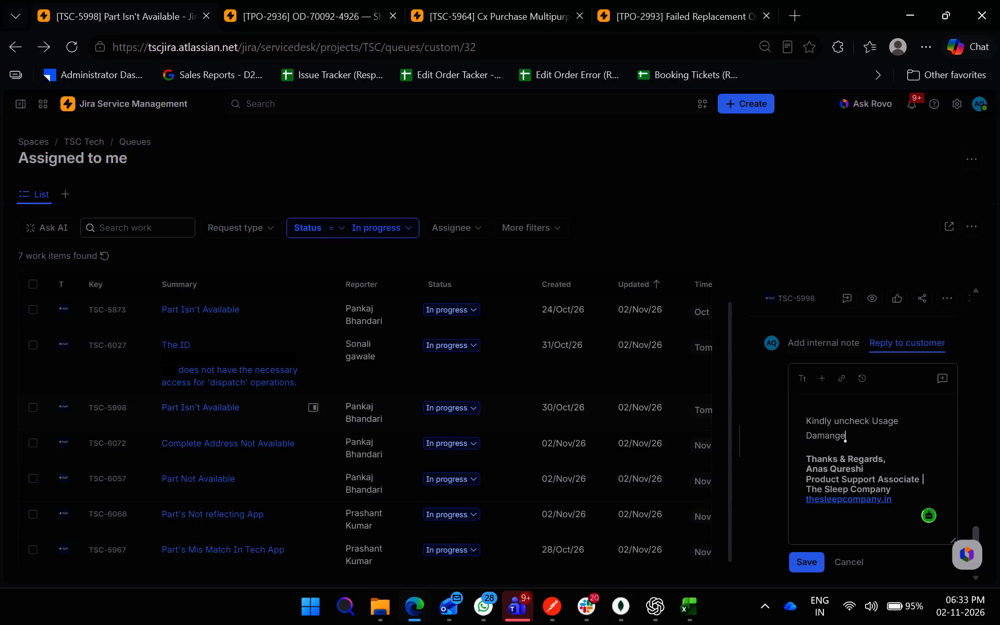
key("BackSpace")
key("BackSpace")
key("BackSpace")
type("ge. (Not an iaau")
key("BackSpace")
key("BackSpace")
key("BackSpace")
key("u")
key("BackSpace")
type("ssue)")
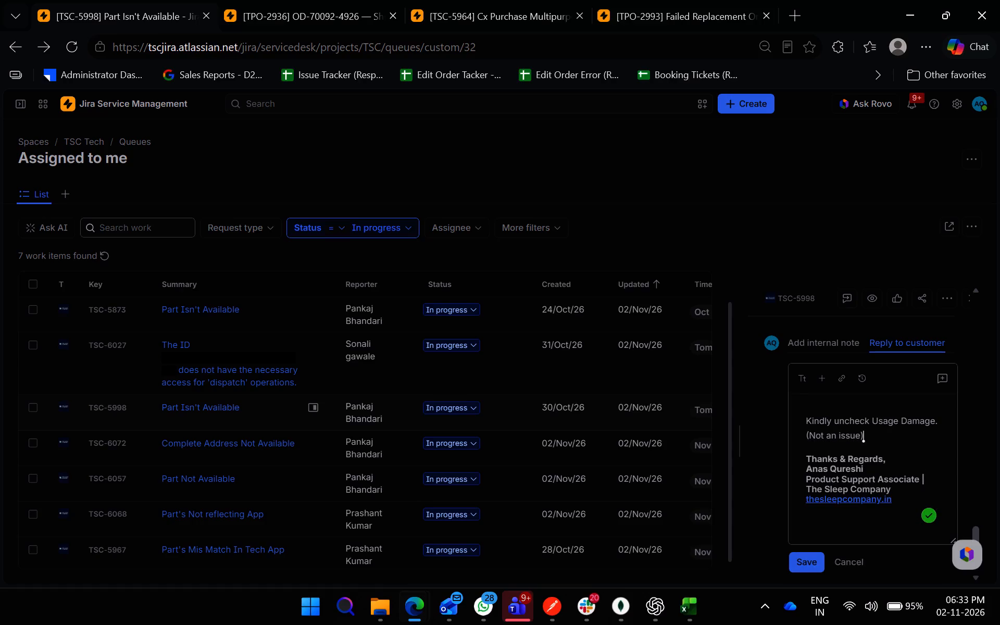
Italicize "(Not an issue)" in the reply.
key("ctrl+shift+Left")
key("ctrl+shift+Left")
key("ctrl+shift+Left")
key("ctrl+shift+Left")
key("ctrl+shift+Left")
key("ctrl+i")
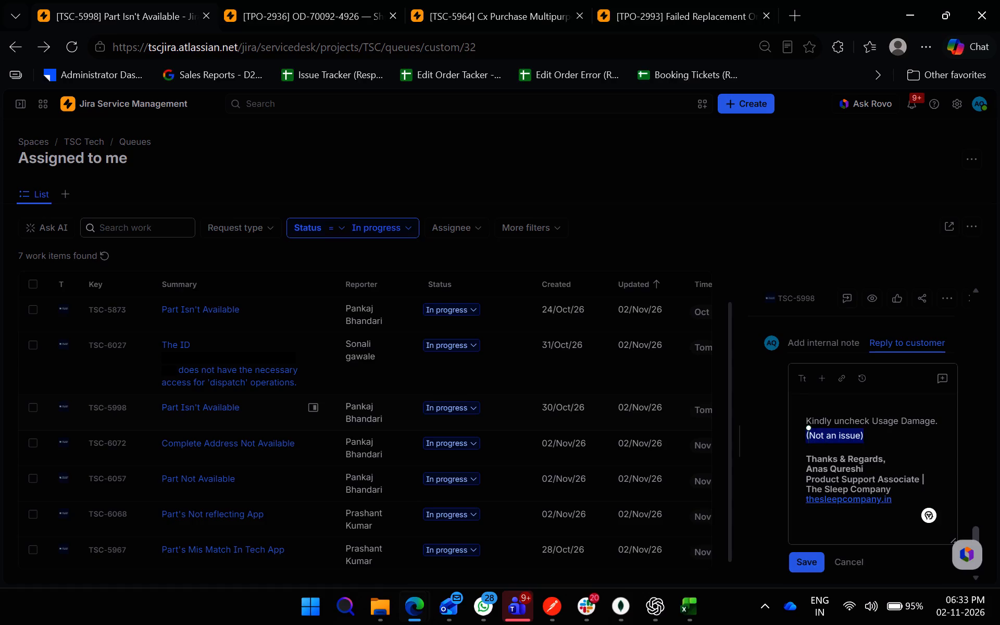
scroll(884, 465, "down", 1)
left_click(792, 552)
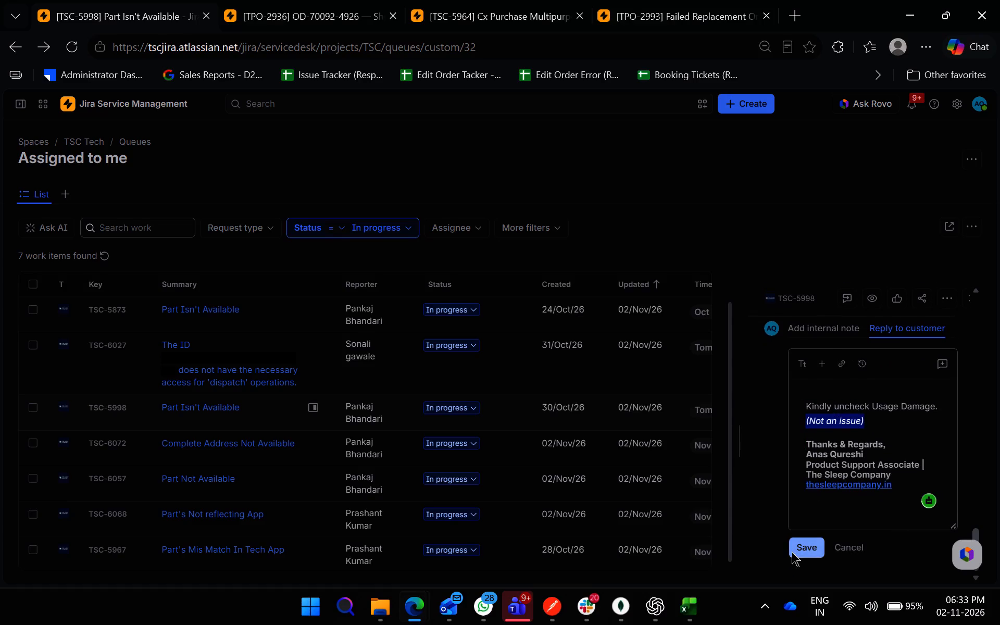
Add the label Training-Issue to TSC-5998 in its details.
scroll(919, 466, "up", 7)
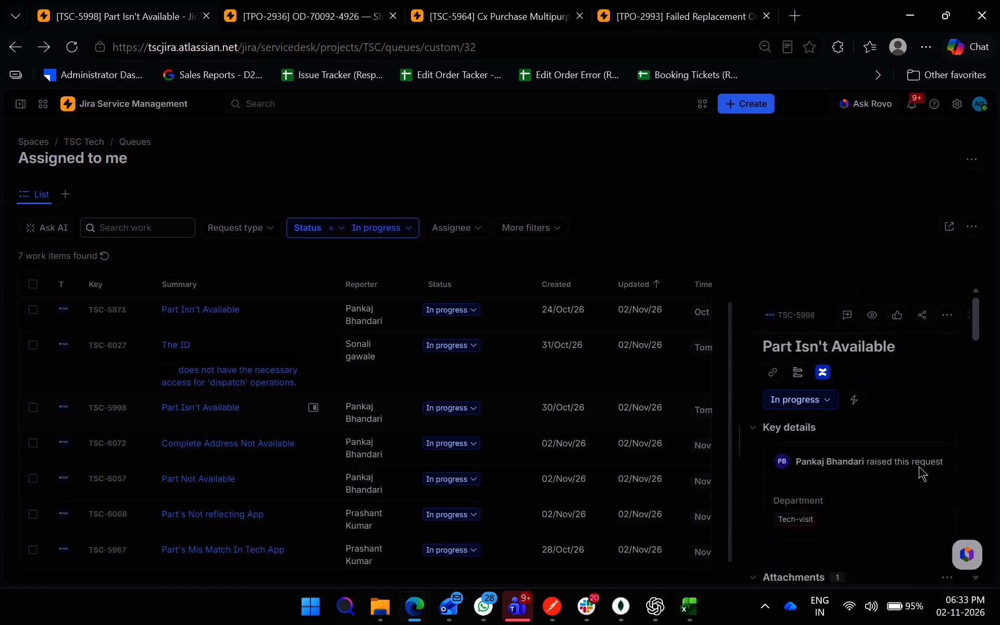
scroll(919, 466, "down", 9)
scroll(919, 466, "up", 8)
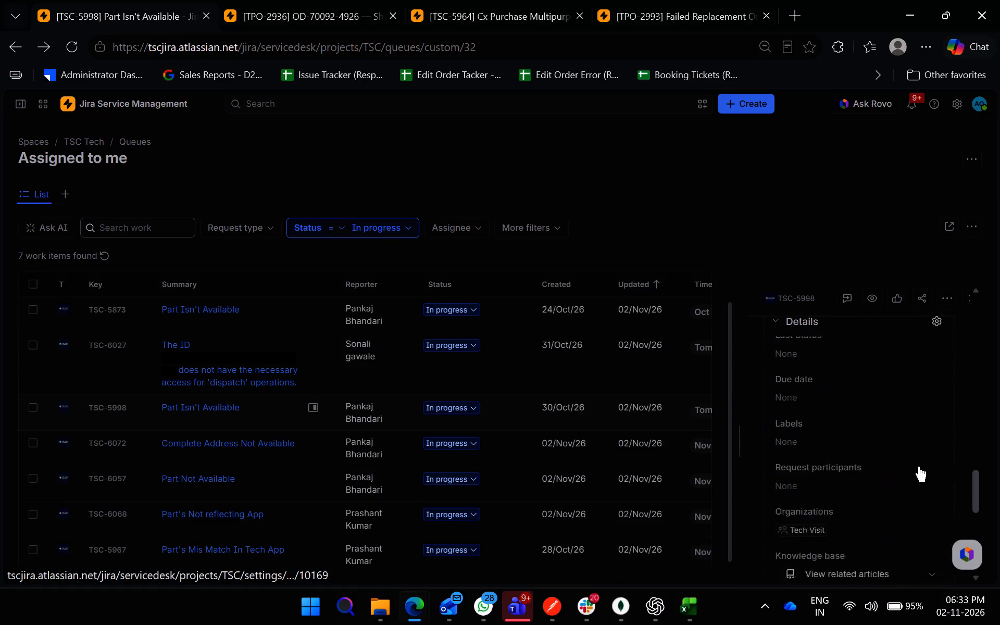
left_click(796, 489)
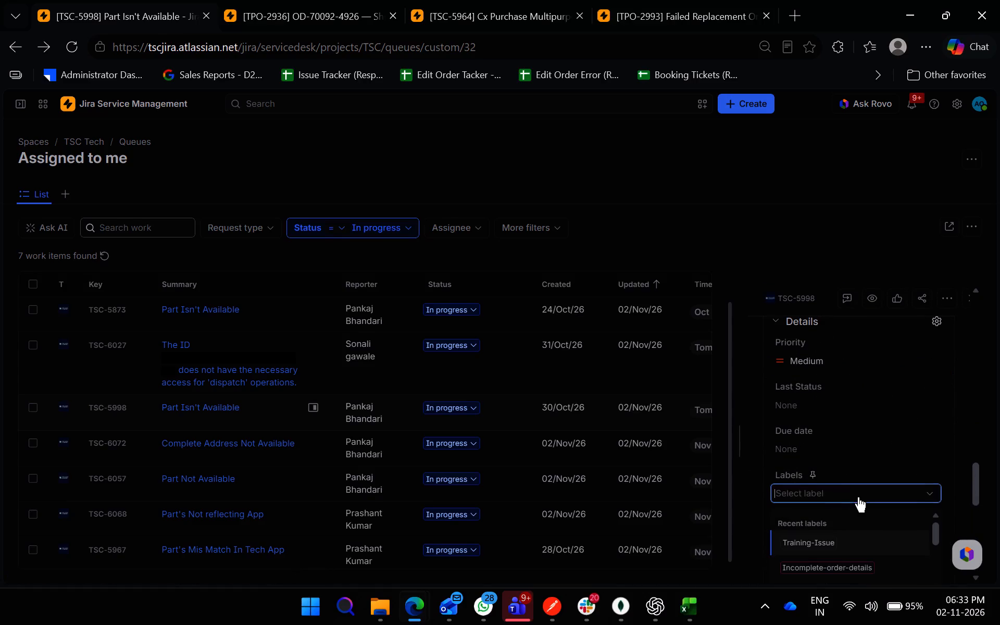
left_click(832, 534)
left_click(961, 466)
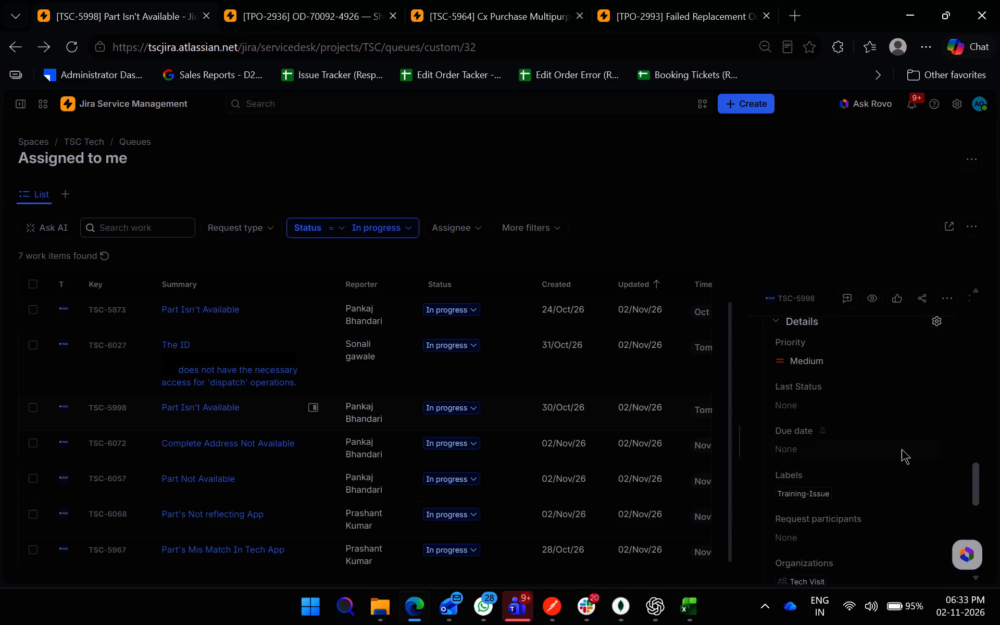
Move TSC-5998 from In progress to Waiting for customer using the Awaiting Customer Response transition, and dismiss the Teams notification.
scroll(902, 449, "up", 8)
left_click(809, 378)
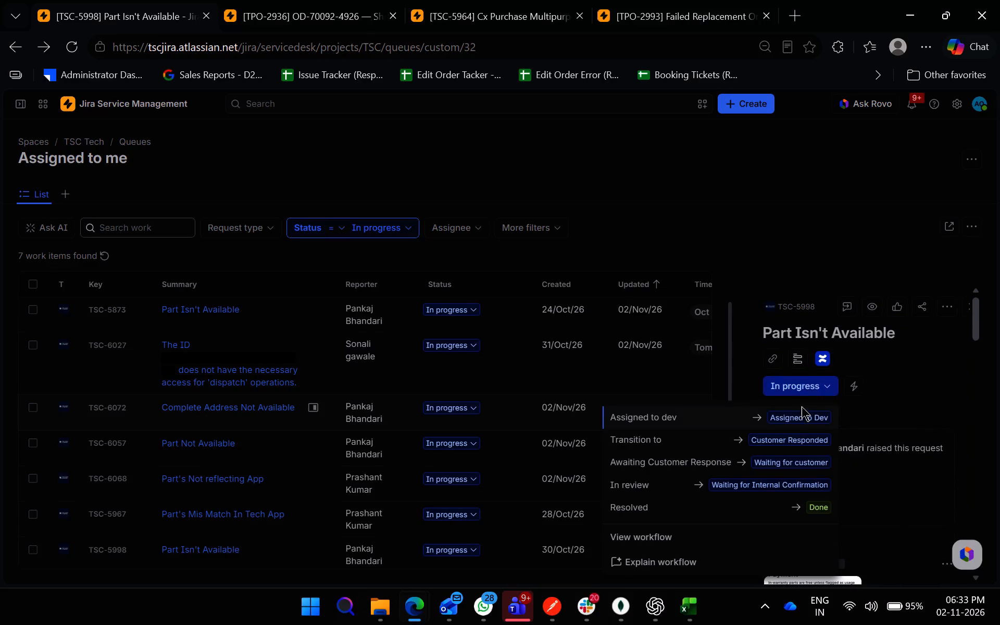
left_click(784, 467)
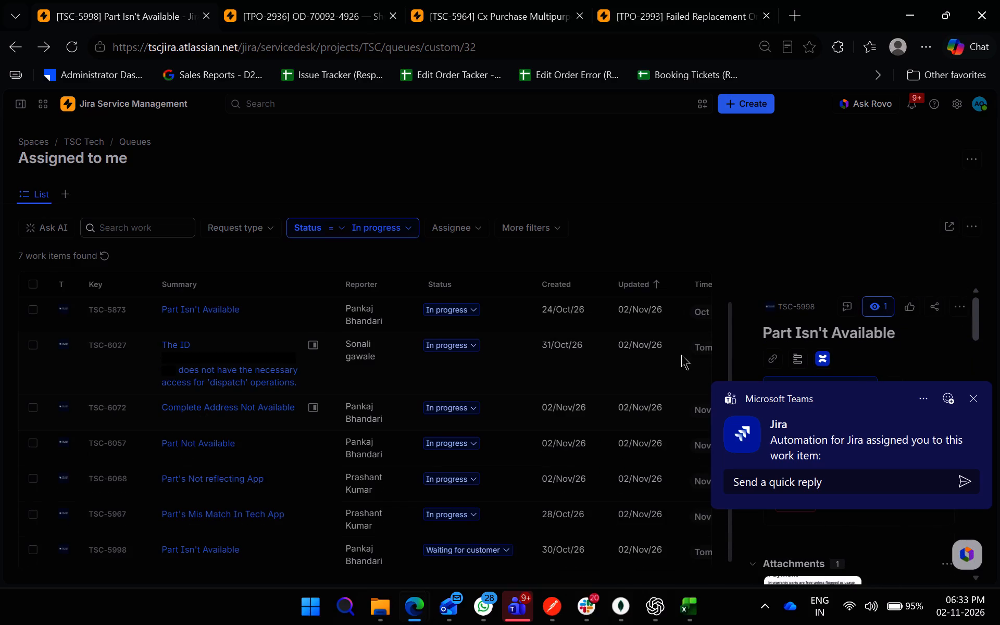
left_click(971, 398)
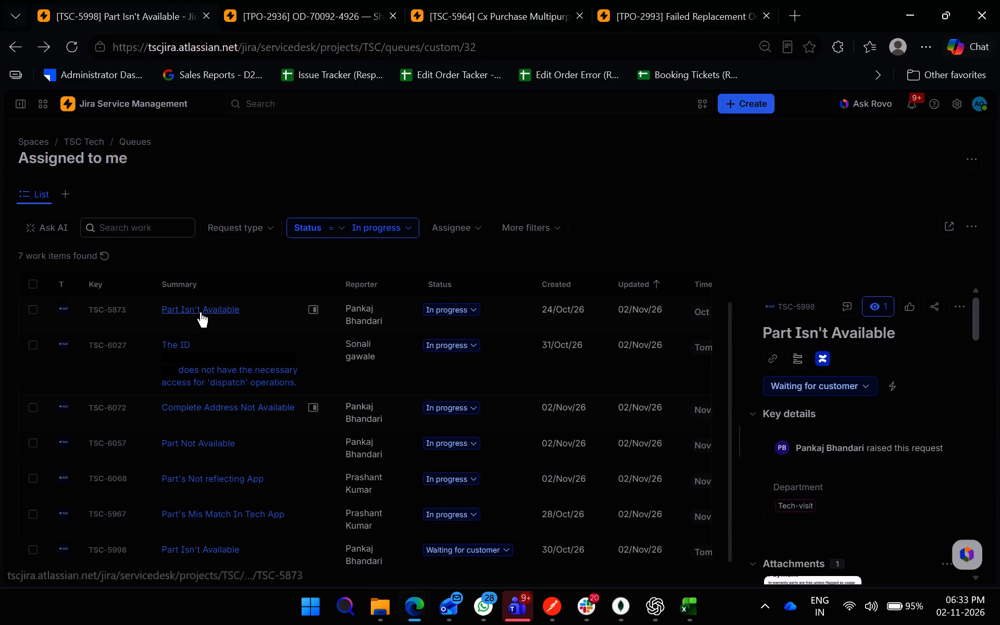
Refresh the work item list of the Assigned to me queue.
left_click(101, 257)
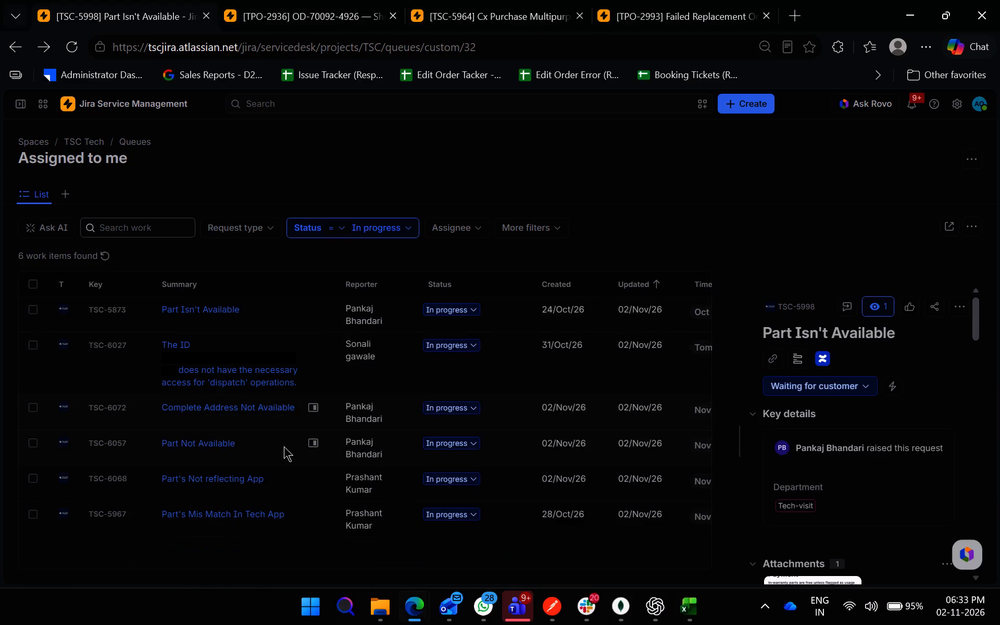
Open TSC-6072 "Complete Address Not Available" beside the queue, review its issue description, and open the attached WhatsApp screenshot.
left_click(311, 408)
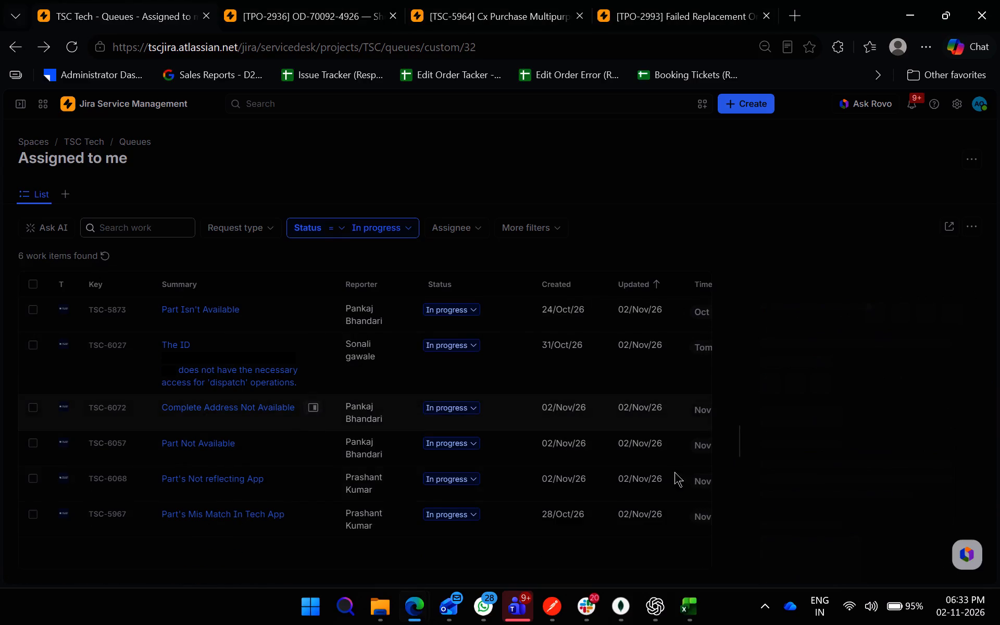
scroll(910, 468, "down", 1)
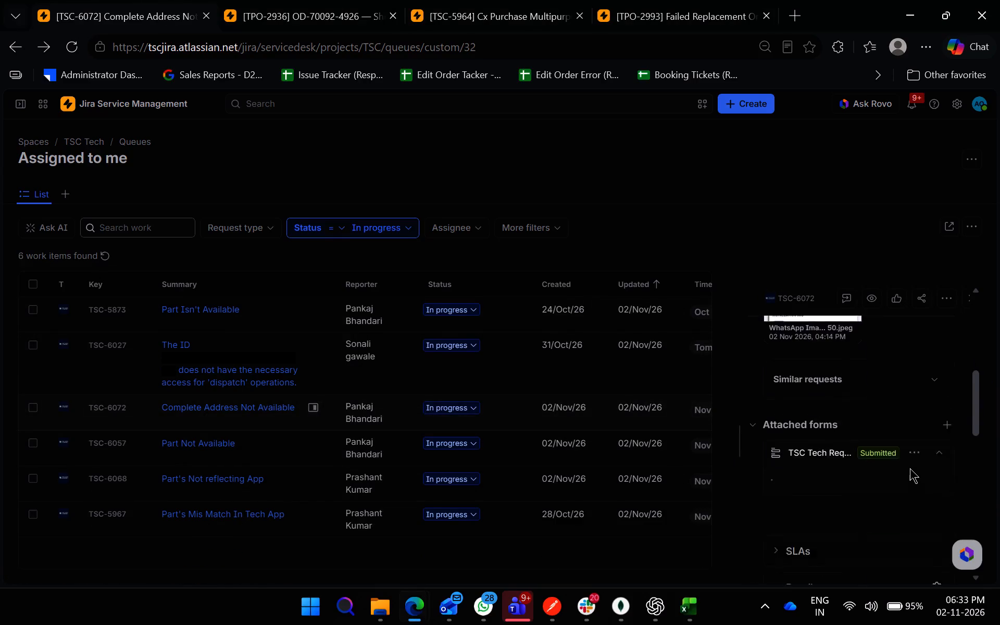
scroll(910, 468, "down", 4)
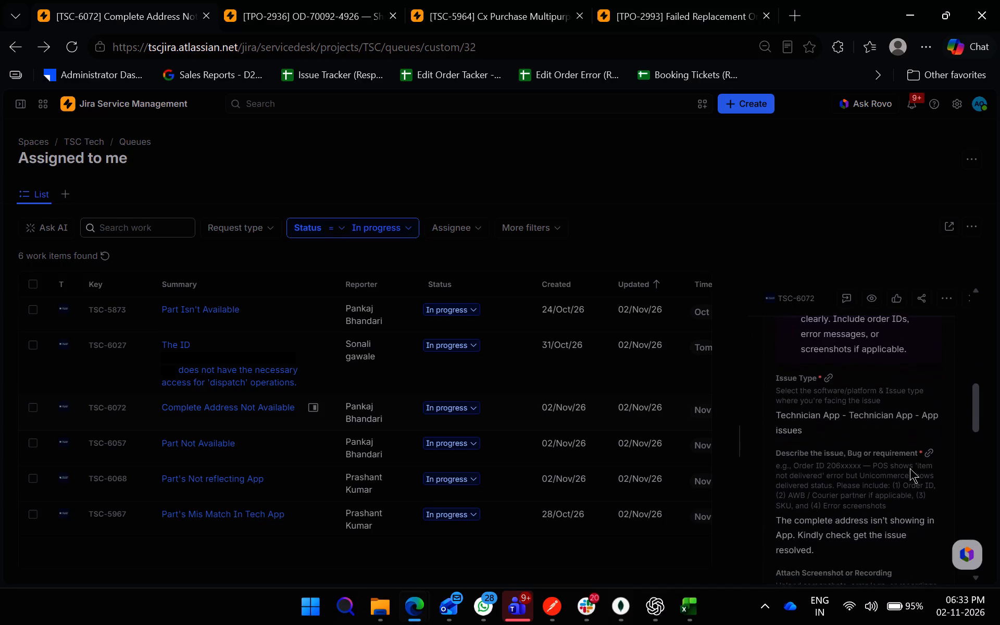
scroll(910, 468, "down", 4)
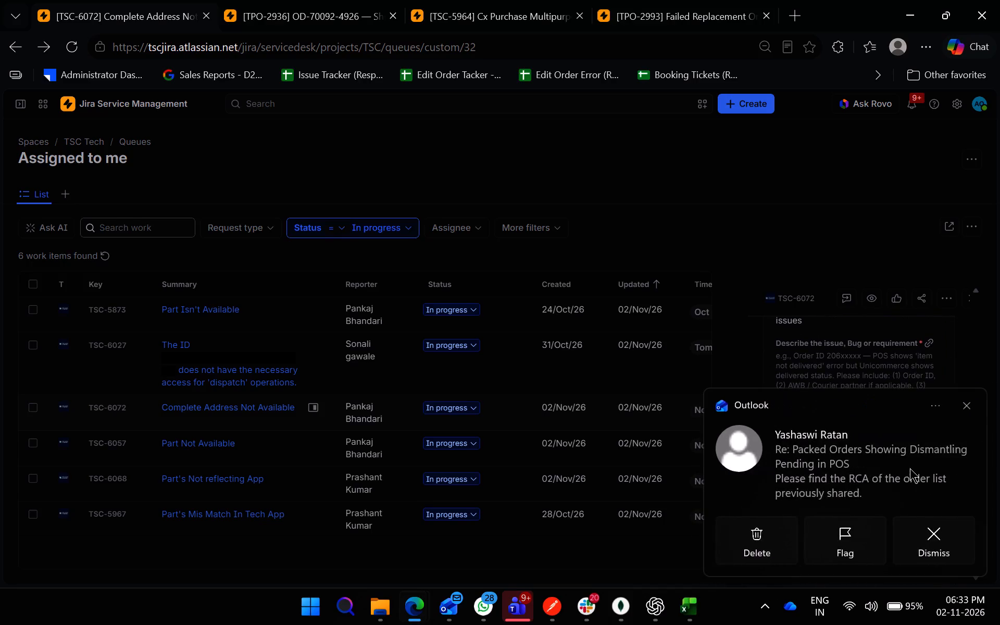
left_click(967, 406)
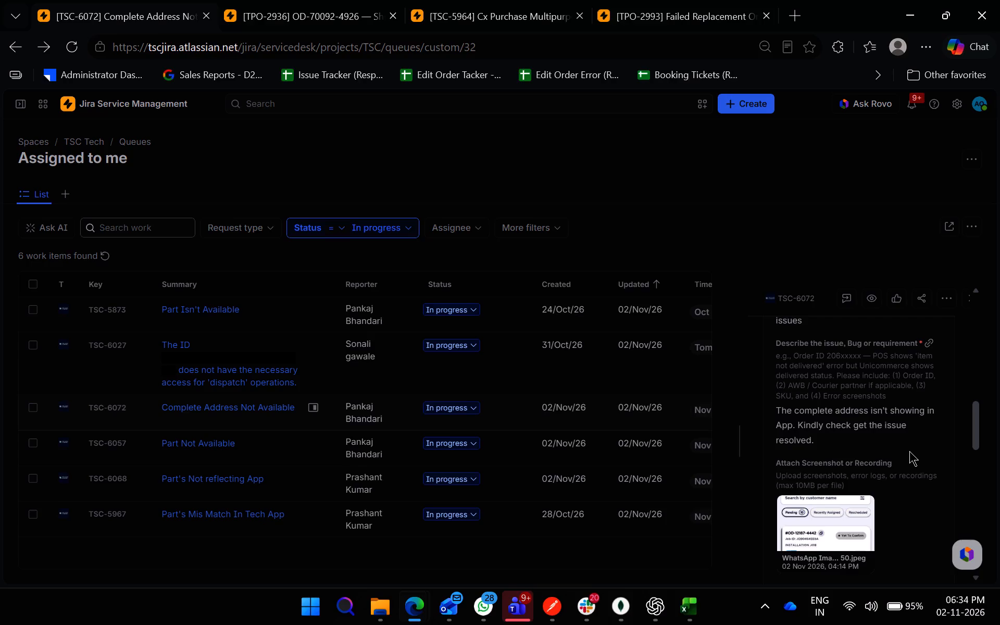
left_click(812, 524)
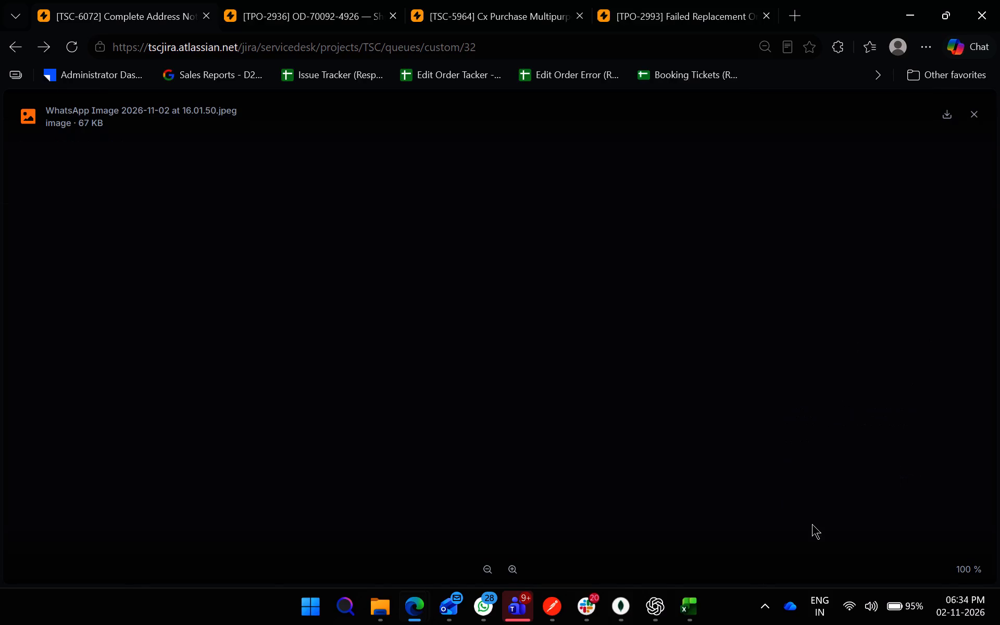
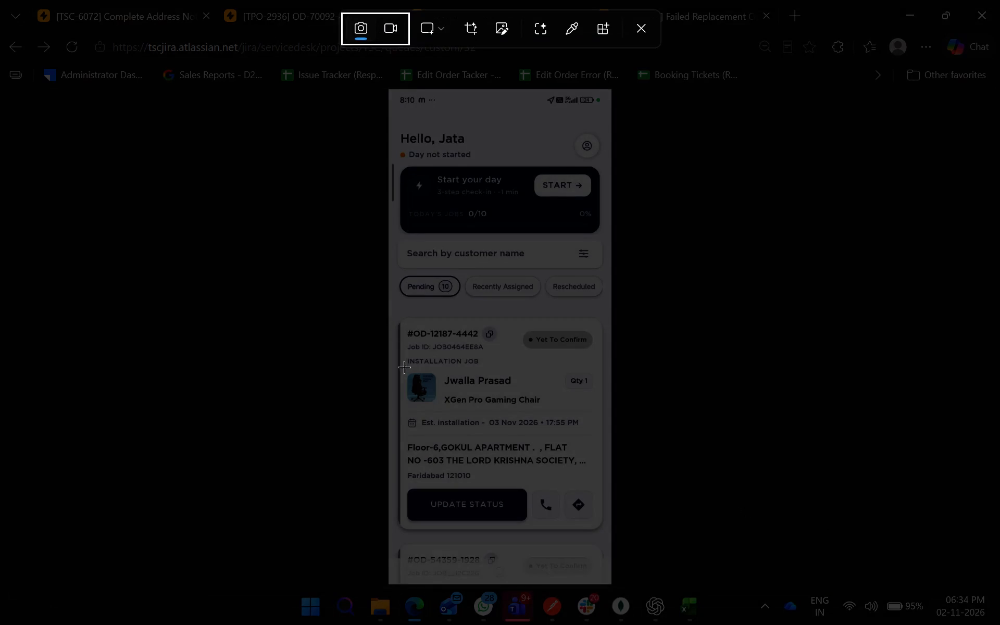
left_click_drag(393, 312, 607, 540)
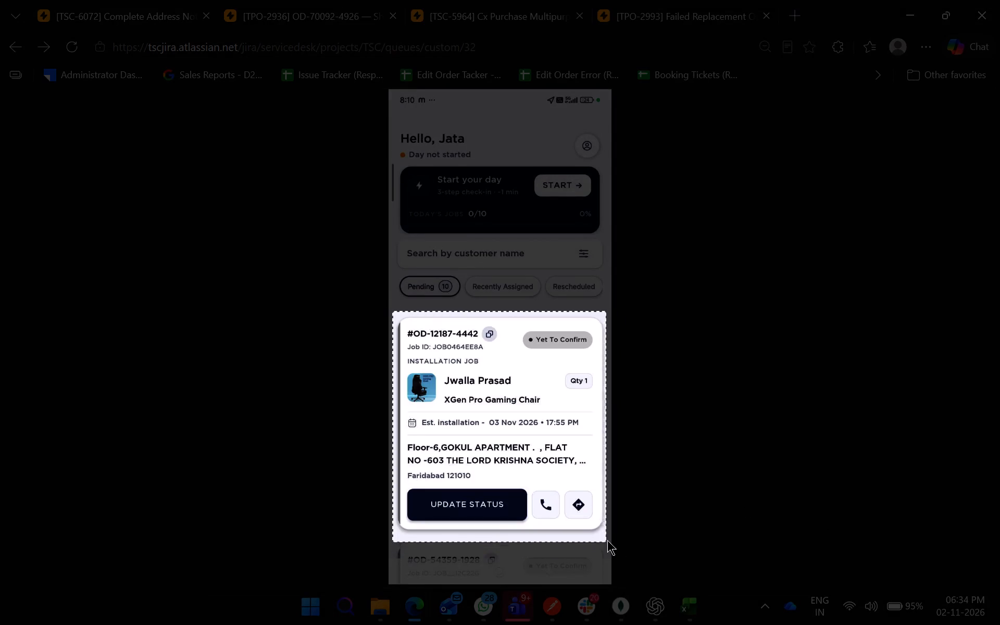
left_click_drag(607, 540, 610, 538)
left_click(777, 292)
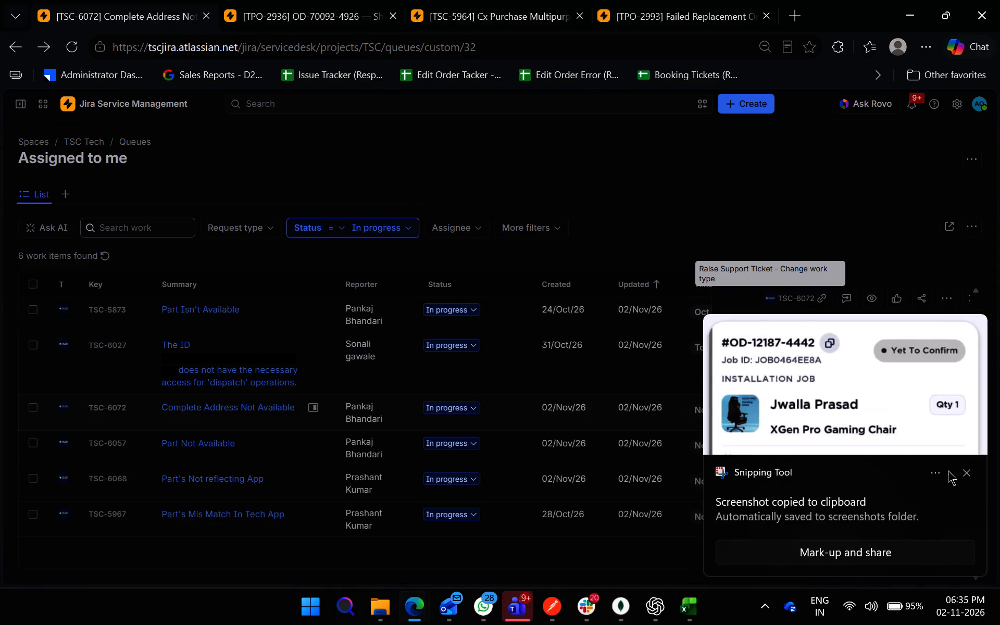
left_click(967, 472)
Start a customer reply on TSC-6072 and paste the job card screenshot above the signature, leaving the cursor above the image.
scroll(891, 482, "down", 12)
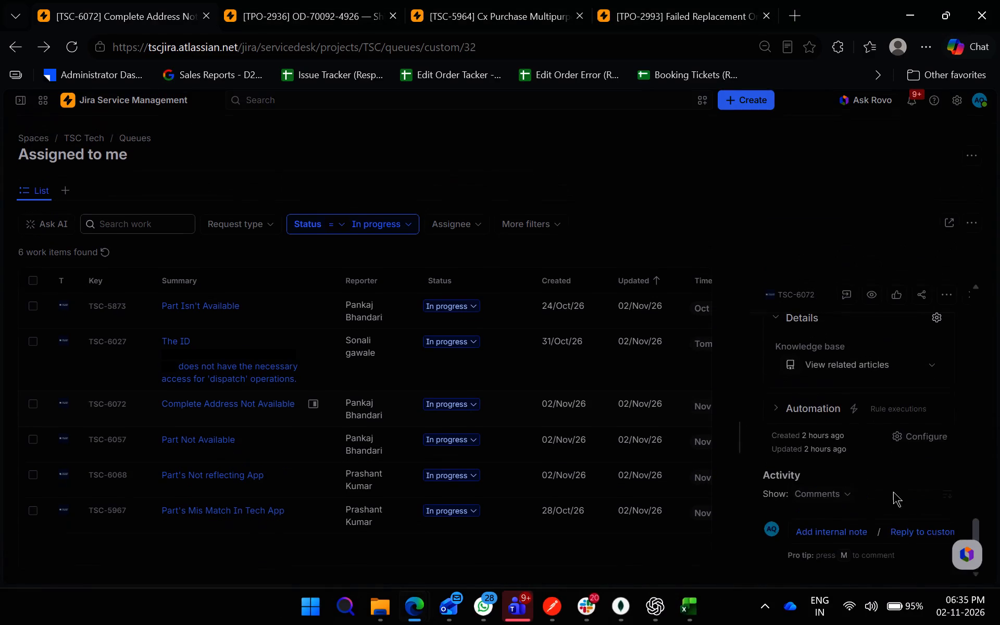
left_click(922, 536)
scroll(904, 490, "down", 1)
key("Return")
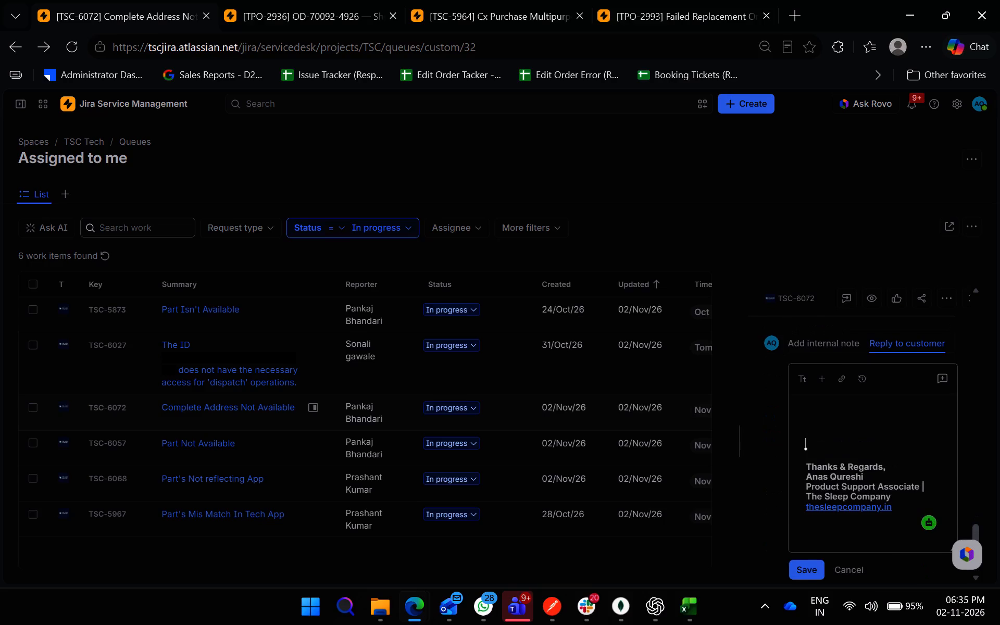
key("ctrl+v")
key("Up")
key("Up")
key("Up")
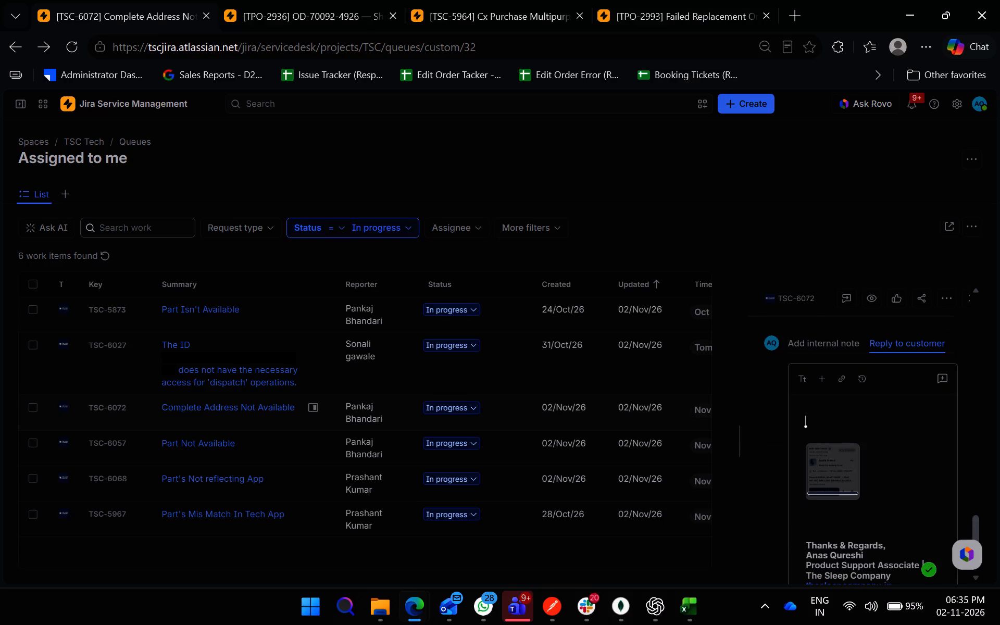
Write above the screenshot: "I can see the full address. Please check the details double time before raising as issue to Jira.".
type("I can see the")
key("space")
type("address")
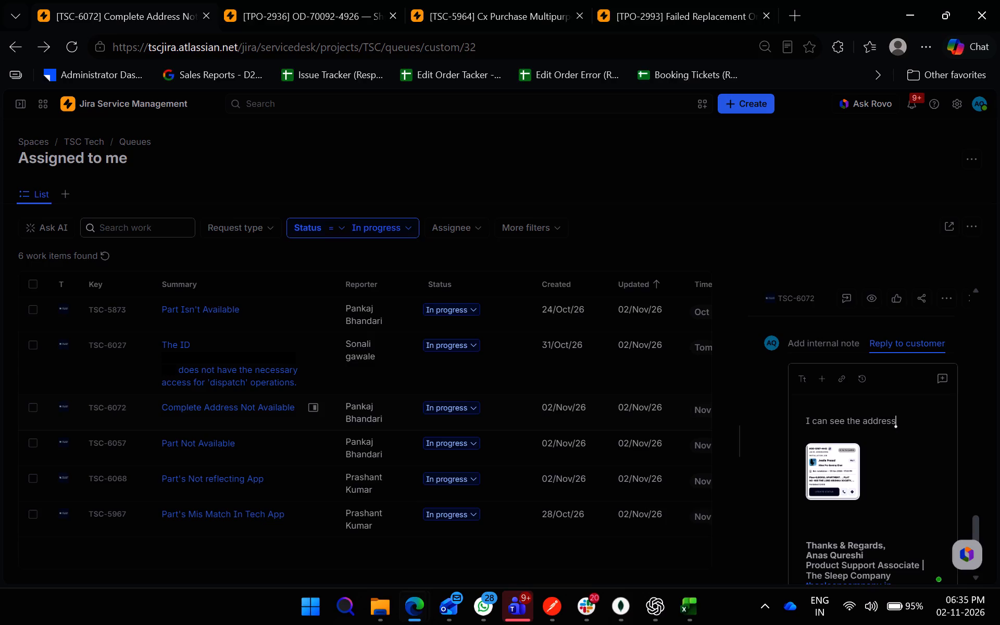
key("BackSpace")
key("BackSpace")
key("BackSpace")
key("BackSpace")
key("BackSpace")
key("BackSpace")
key("BackSpace")
type("full address. Please check")
key("space")
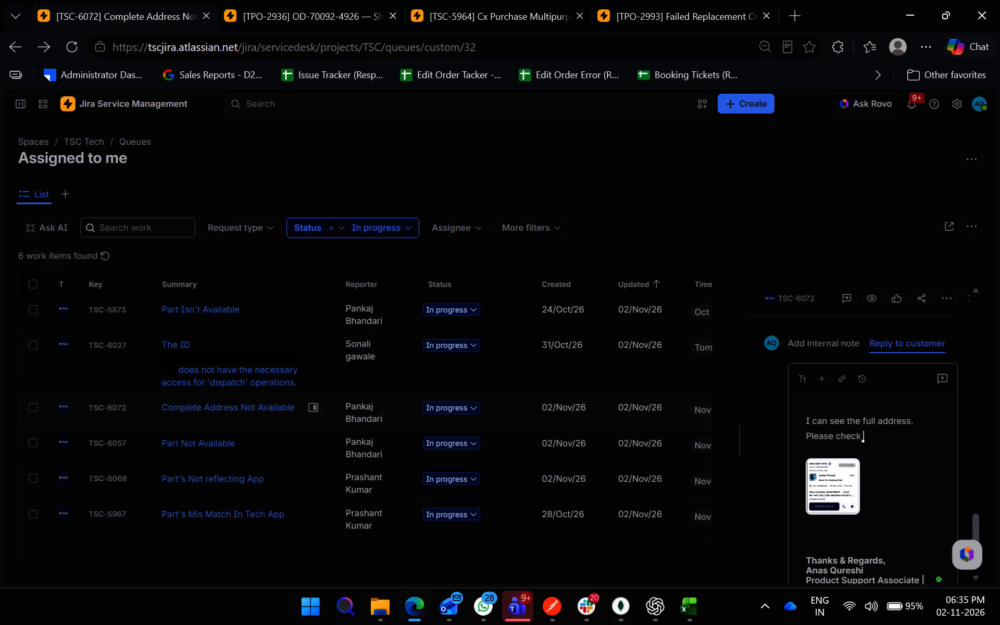
type("the deta")
key("BackSpace")
type("ils")
key("space")
key("BackSpace")
key("BackSpace")
key("BackSpace")
key("BackSpace")
type("ails")
key("space")
type("double time before raising as issue to Jira.")
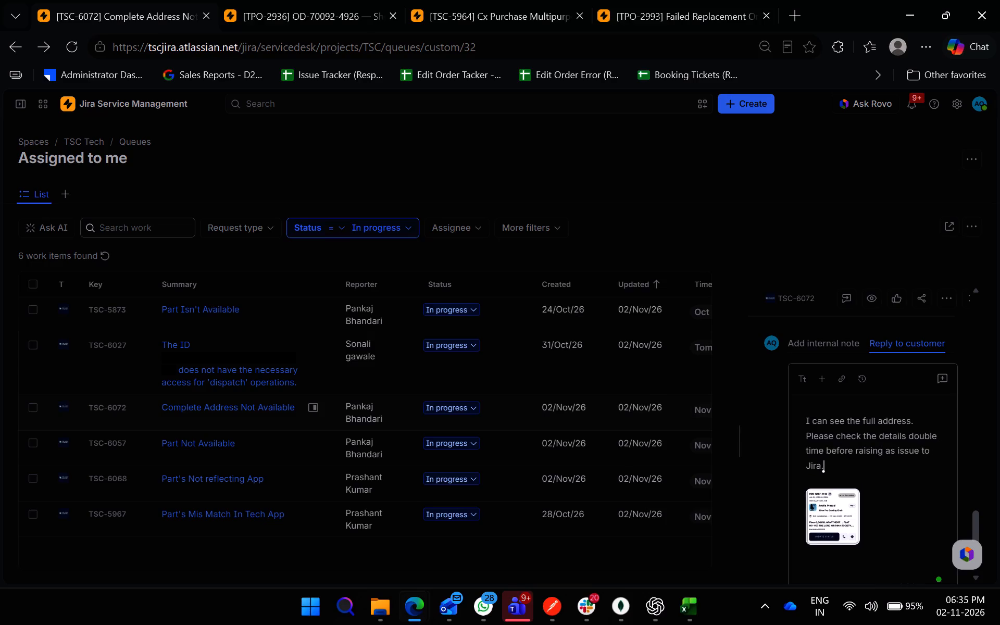
Remove the blank lines below the screenshot, correct the wording to "as an issue", and save the TSC-6072 reply.
left_click(883, 568)
key("BackSpace")
key("BackSpace")
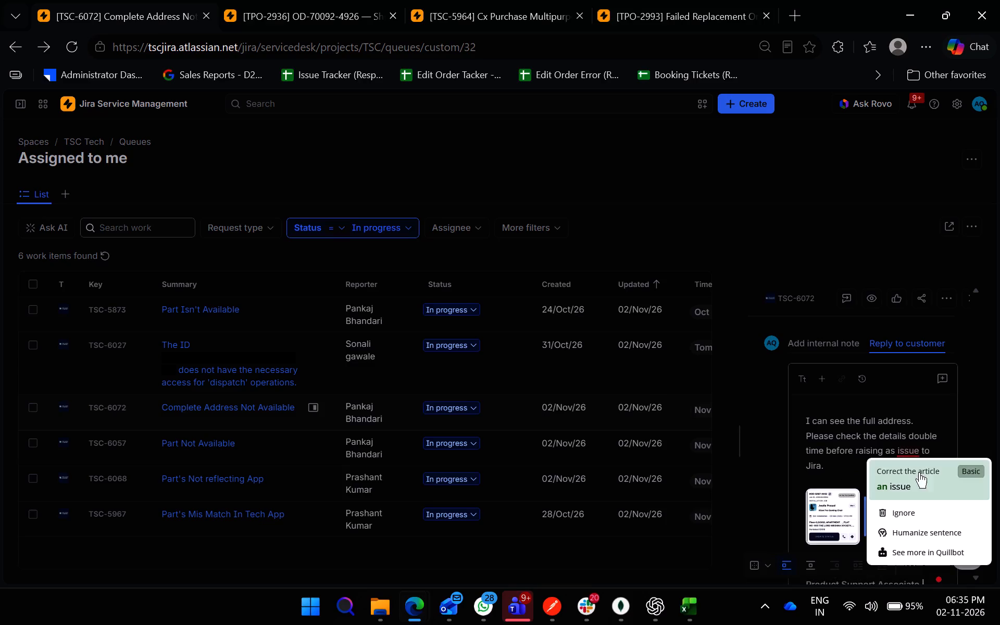
left_click(914, 488)
scroll(890, 501, "down", 2)
left_click(814, 552)
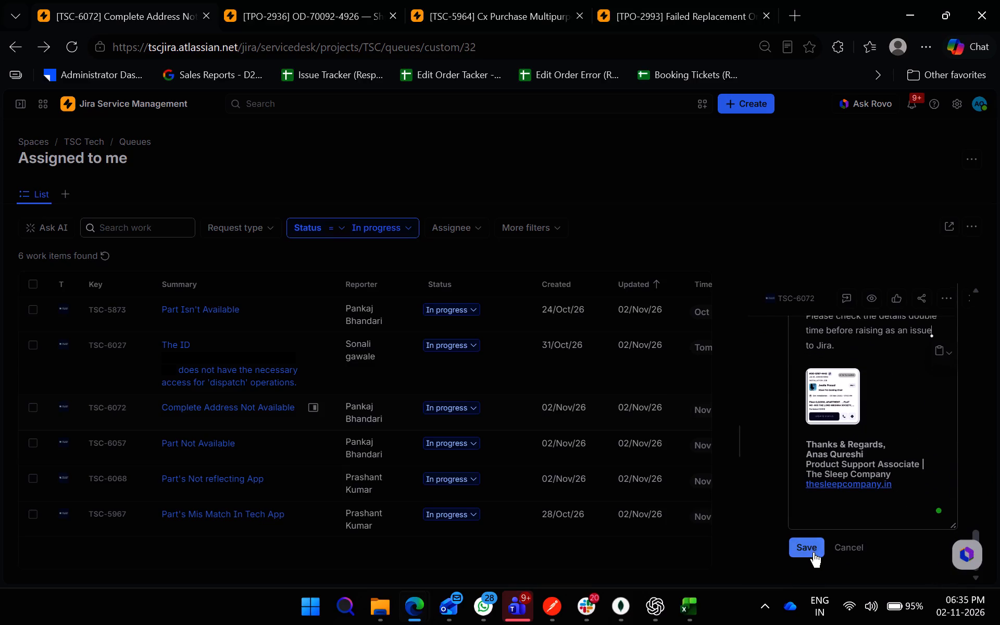
Add the Training-Issue label to TSC-6072.
scroll(843, 518, "up", 5)
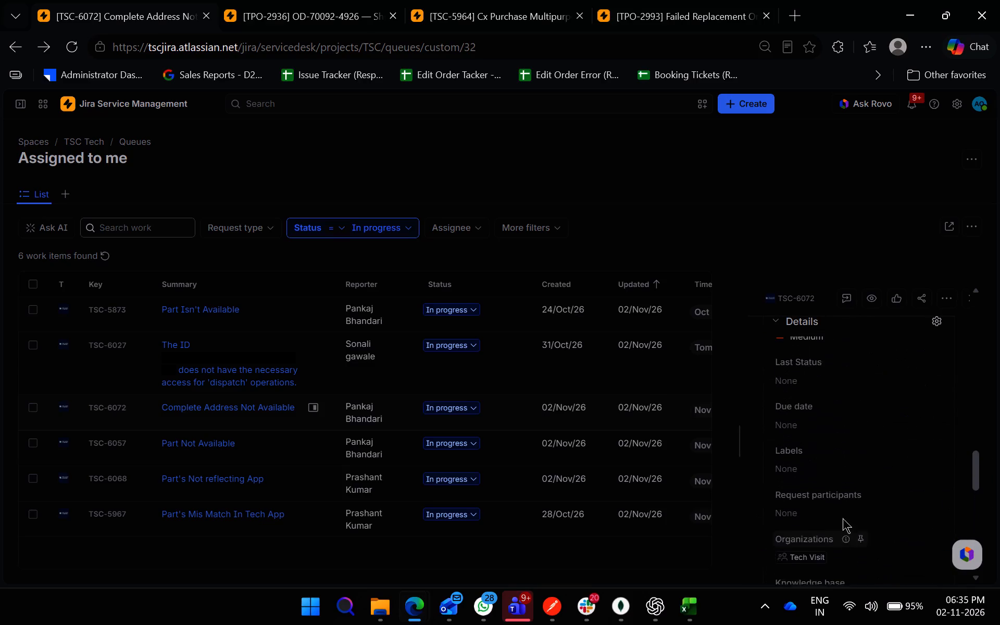
left_click(794, 480)
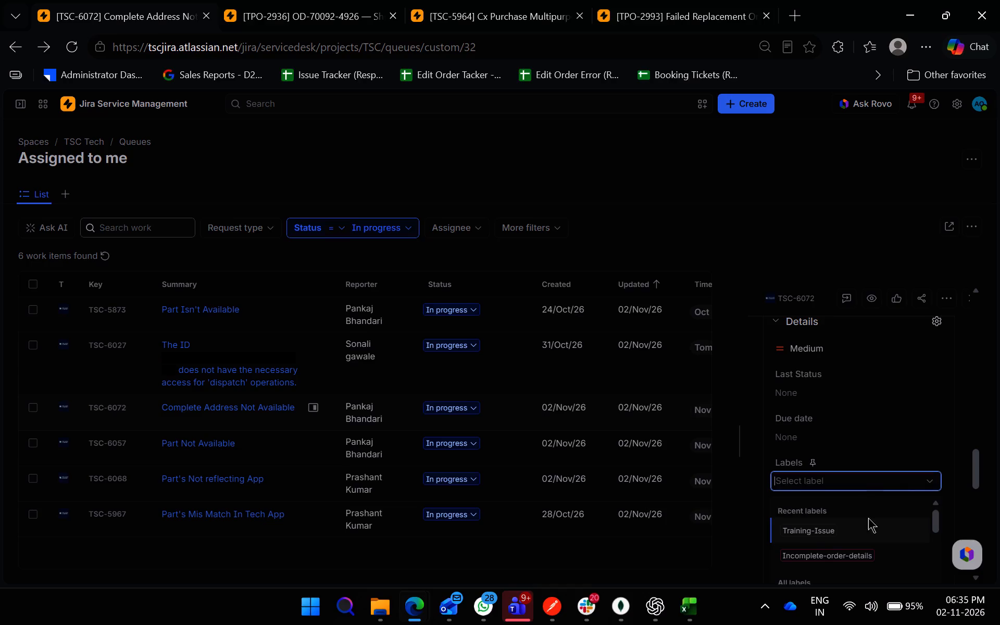
left_click(820, 534)
left_click(958, 494)
Change the status of TSC-6072 to Waiting for customer and refresh the work item list.
scroll(843, 410, "up", 10)
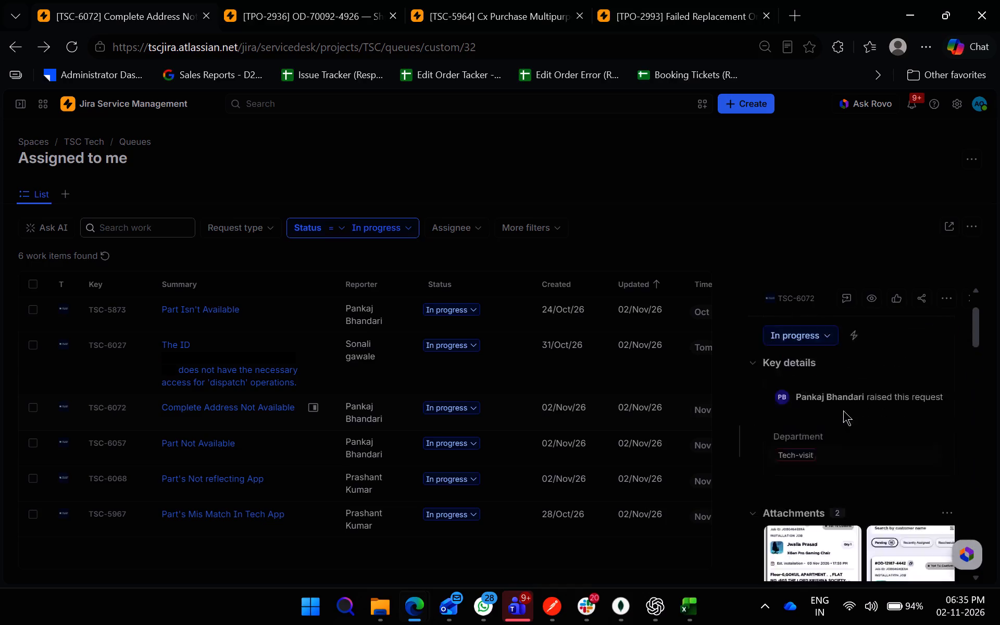
left_click(815, 405)
left_click(818, 479)
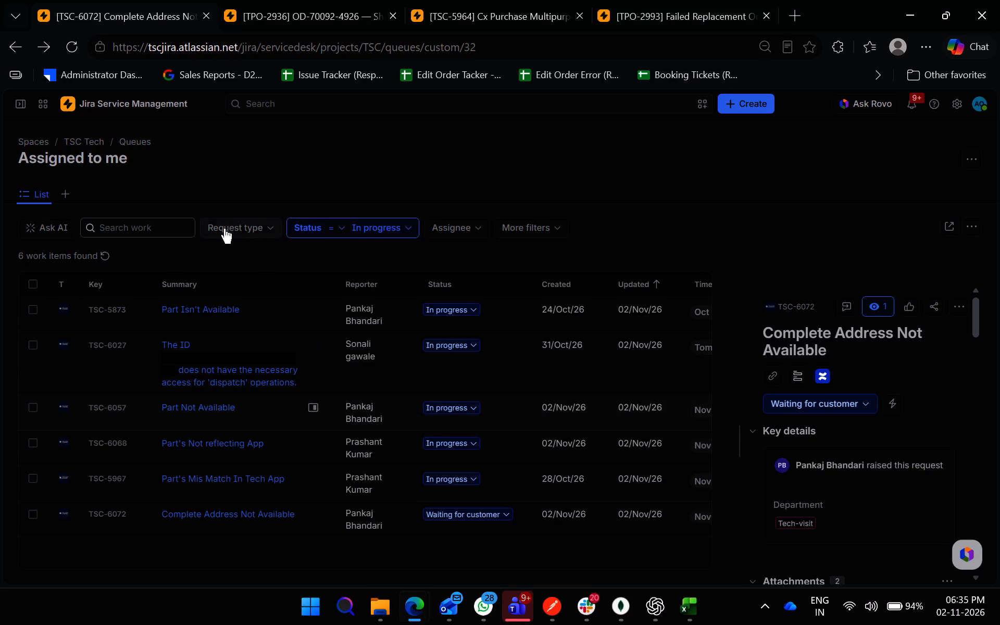
left_click(106, 257)
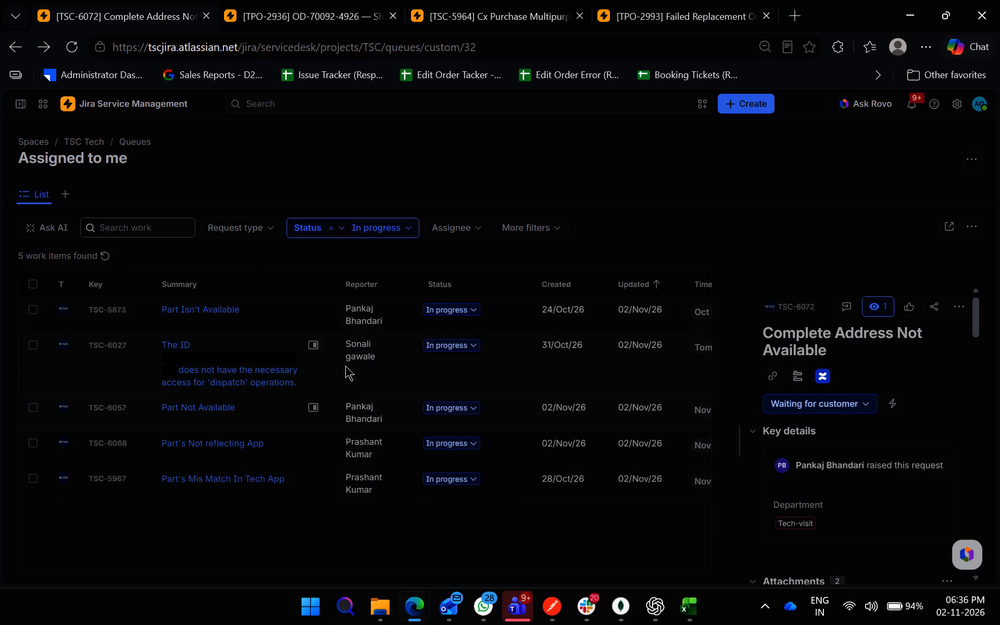
Open TSC-6057, Part Not Available, and read its issue description and attachment details.
left_click(310, 408)
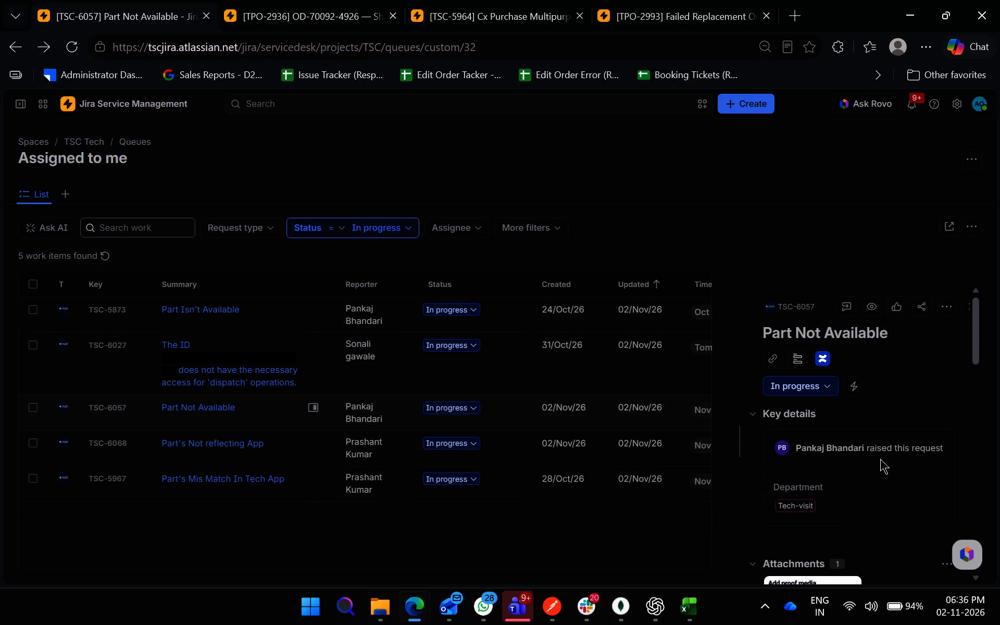
scroll(879, 464, "down", 3)
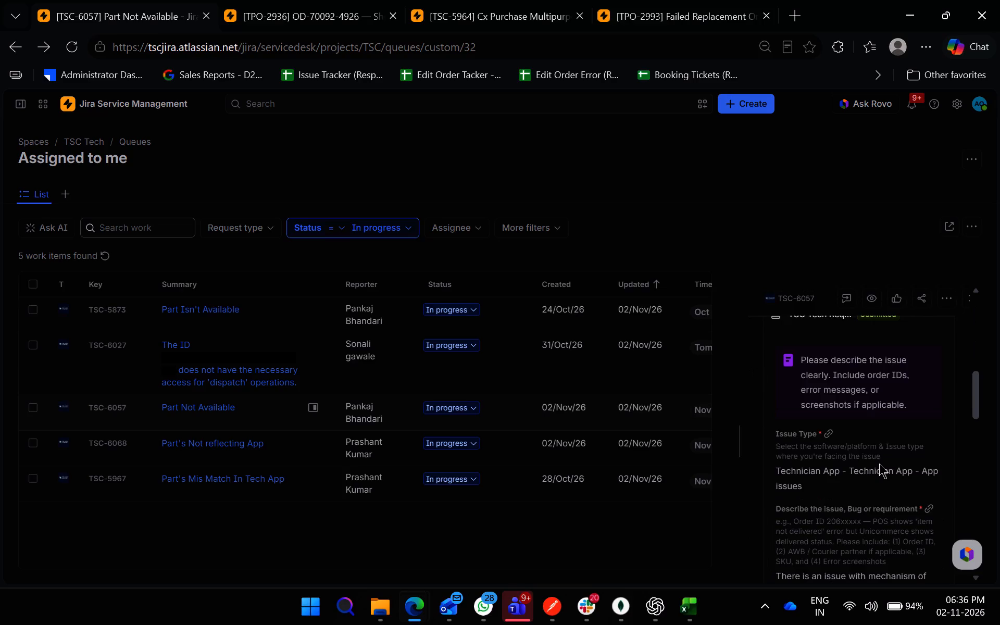
scroll(879, 464, "down", 1)
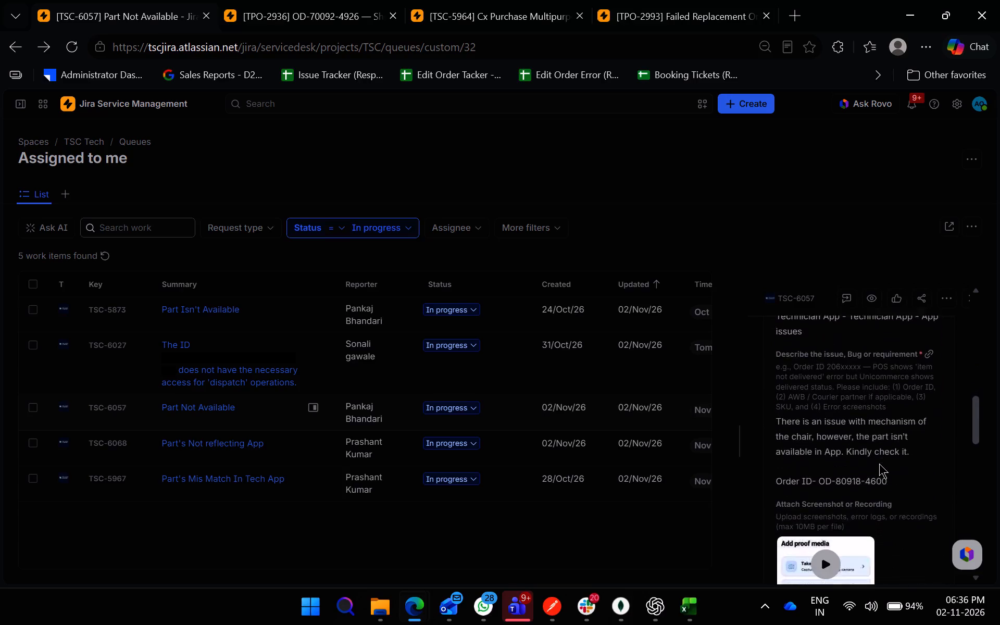
scroll(879, 464, "down", 1)
scroll(879, 464, "up", 7)
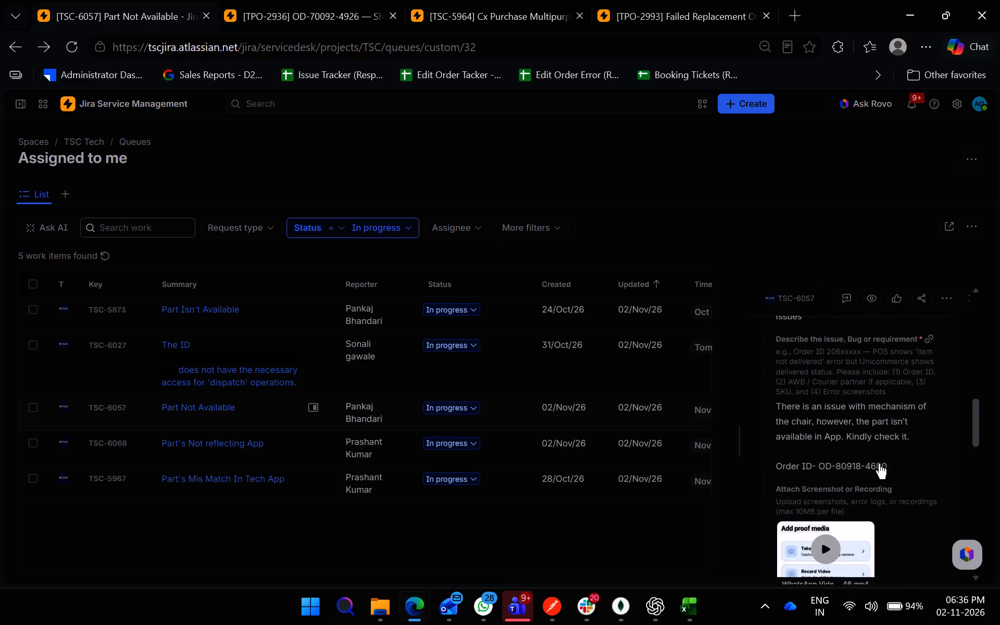
scroll(879, 464, "up", 1)
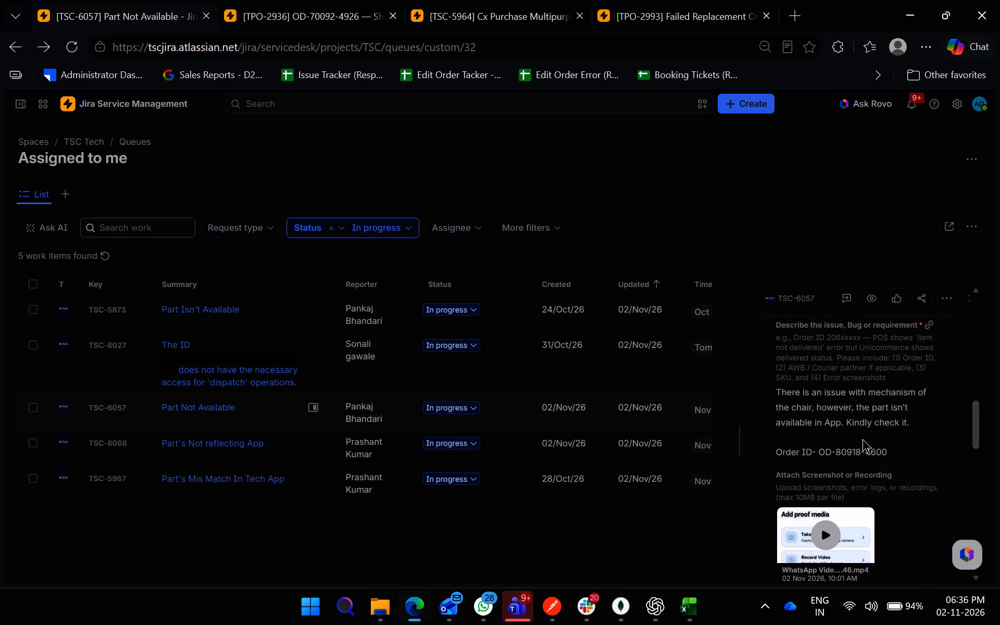
left_click(825, 454)
left_click_drag(825, 454, 872, 456)
key("ctrl+c")
key("ctrl+c")
key("alt+Tab")
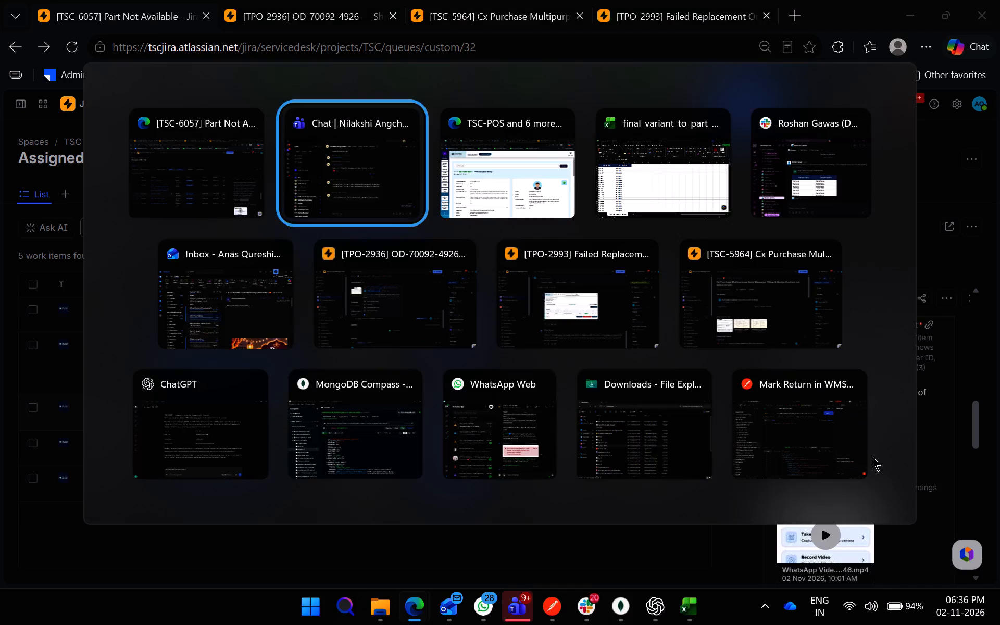
key("alt+Tab")
left_click(362, 202)
key("ctrl+a")
key("ctrl+v")
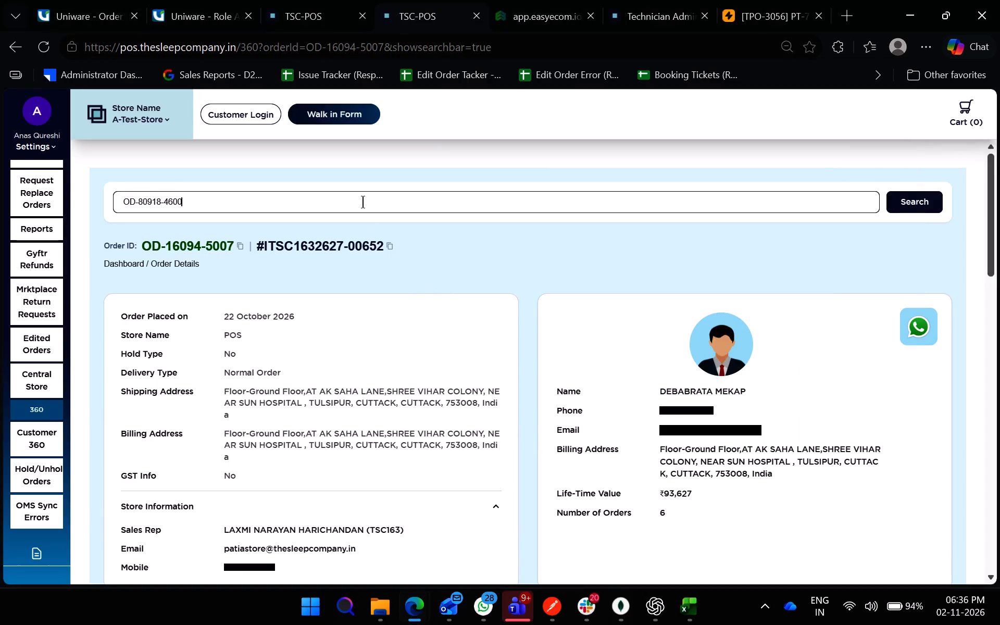
key("Return")
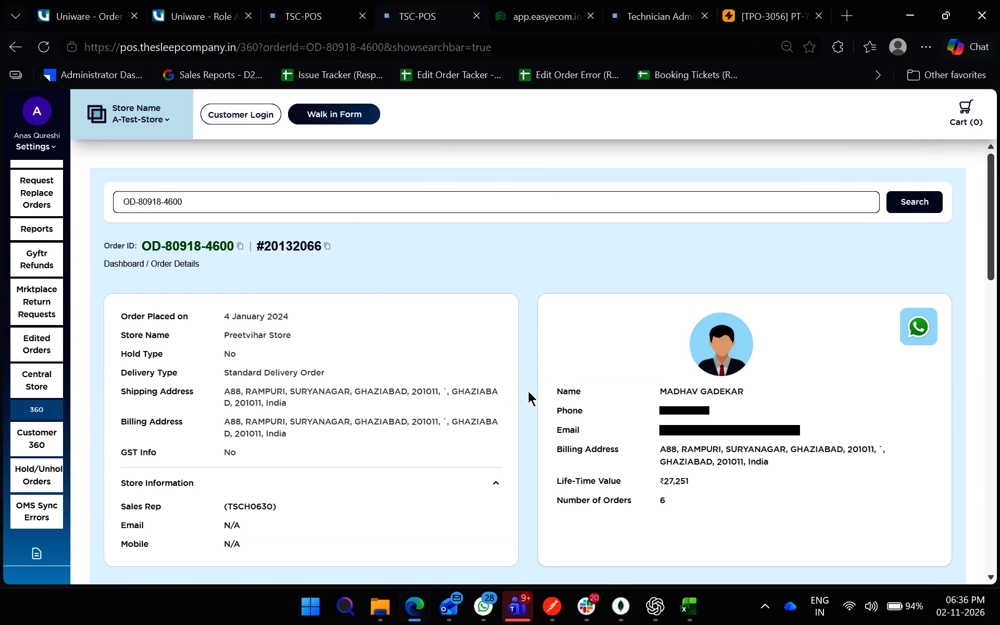
scroll(528, 391, "down", 7)
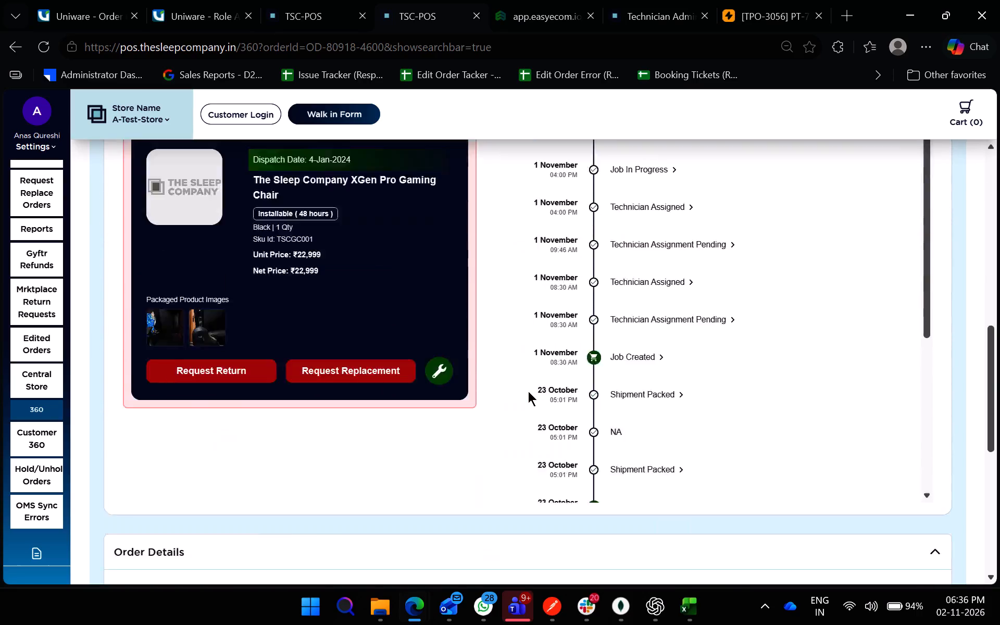
scroll(528, 391, "down", 1)
key("alt+Tab")
key("alt+Tab")
scroll(528, 391, "up", 7)
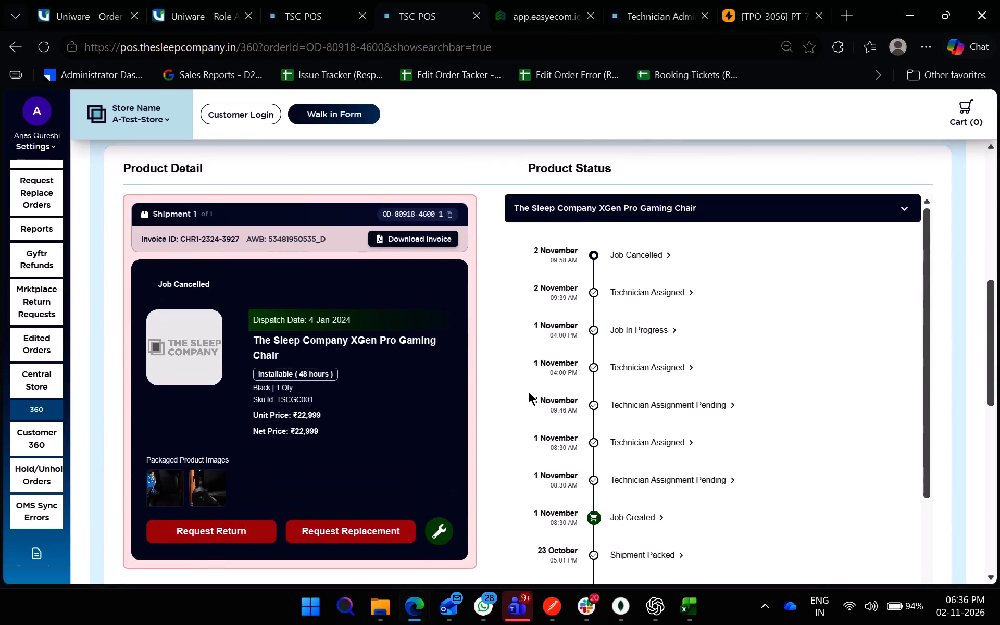
scroll(528, 391, "up", 1)
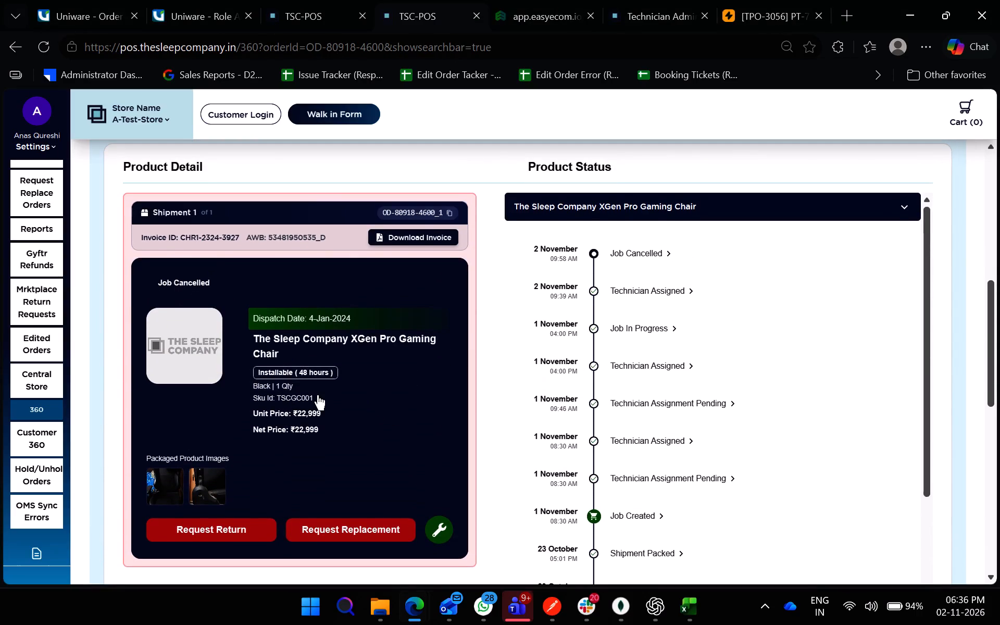
Return to TSC-6057 in Jira and watch the attached WhatsApp video, replaying the part replacement section with the Select parts list.
key("alt+Tab")
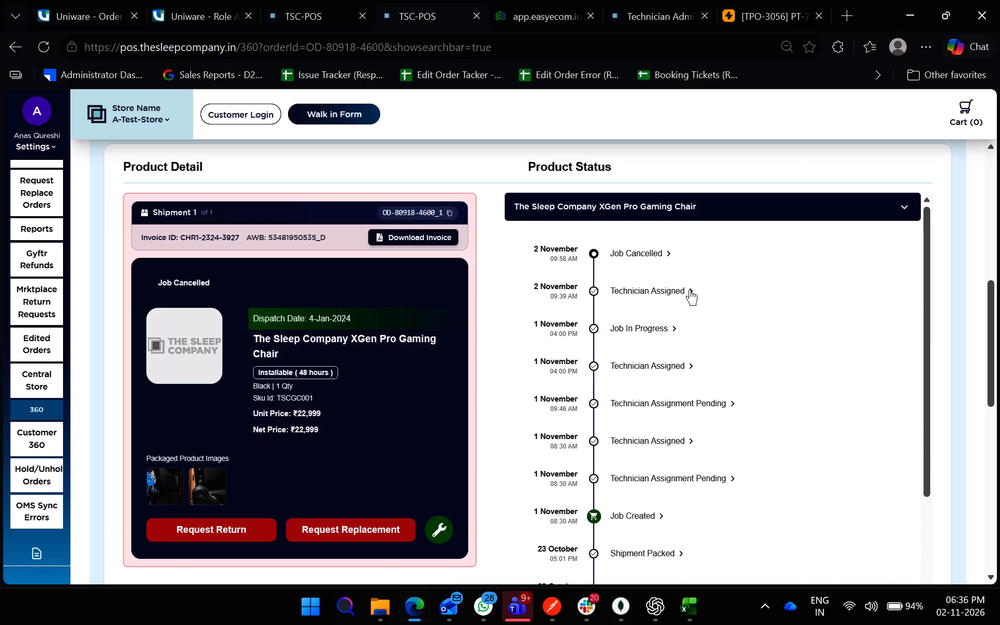
left_click(836, 537)
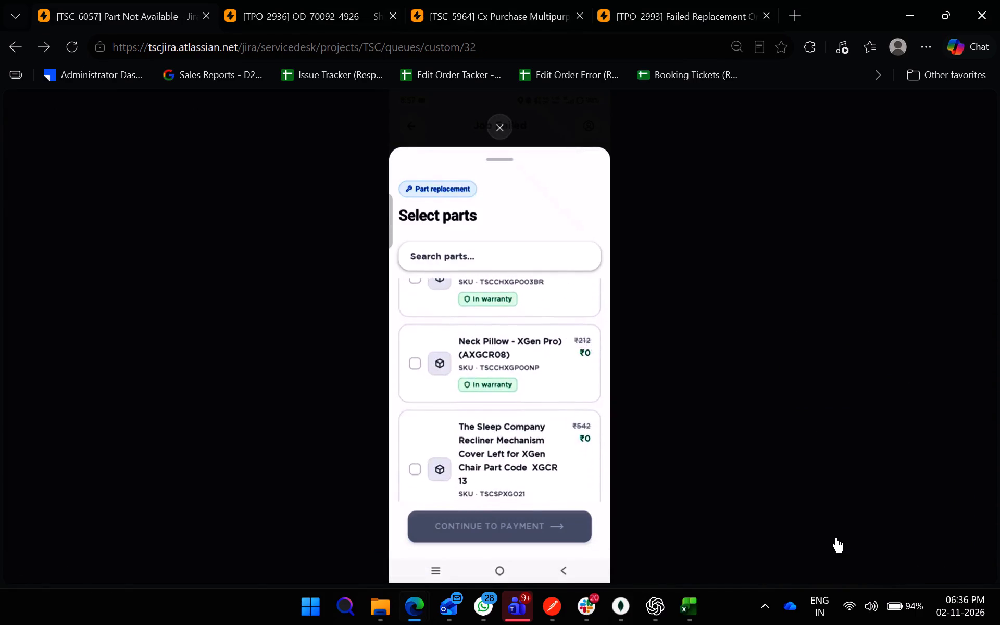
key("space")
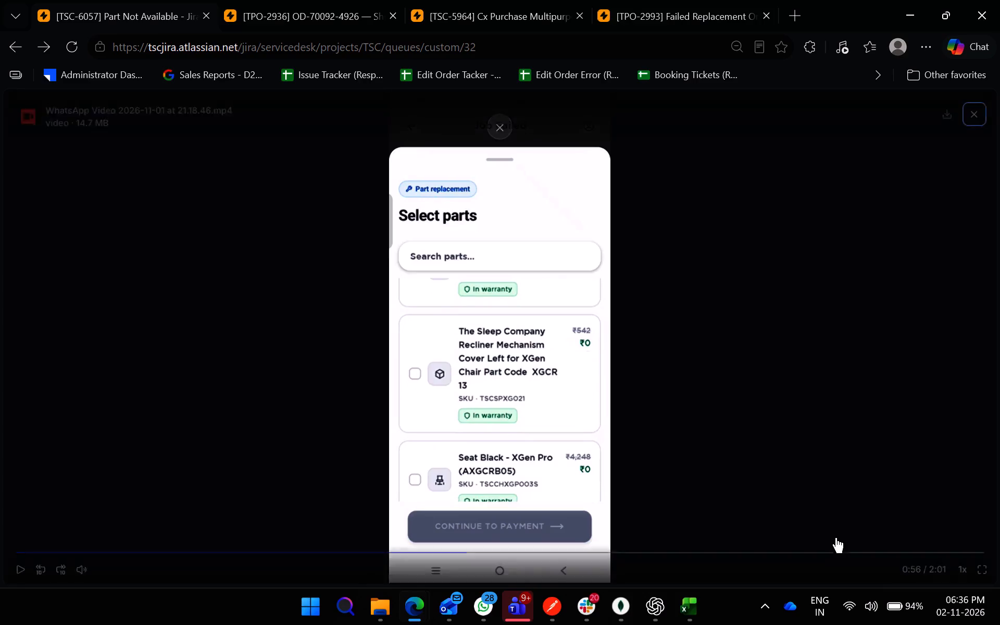
left_click(836, 537)
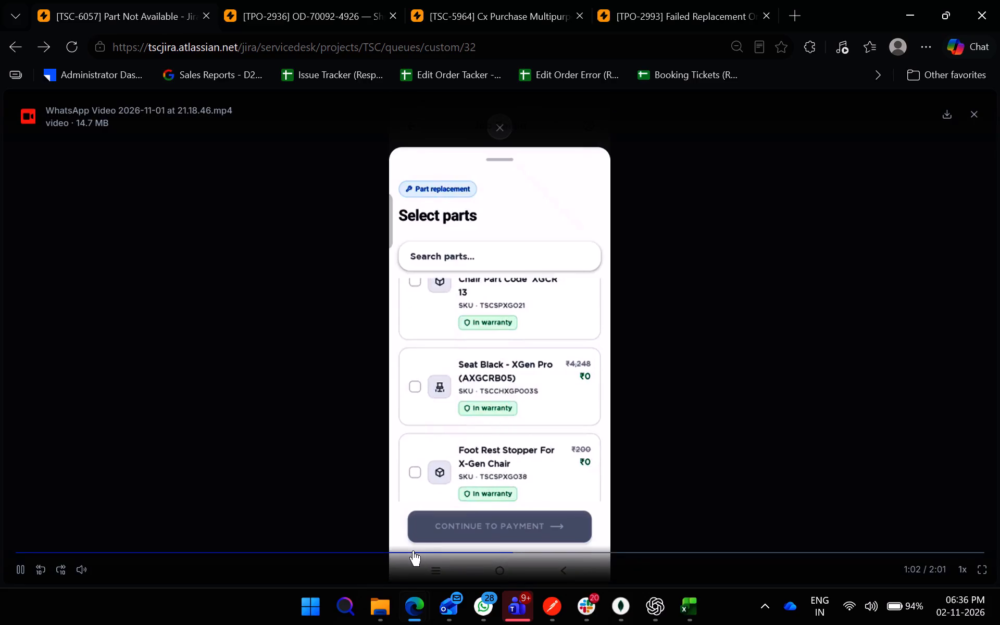
left_click(431, 548)
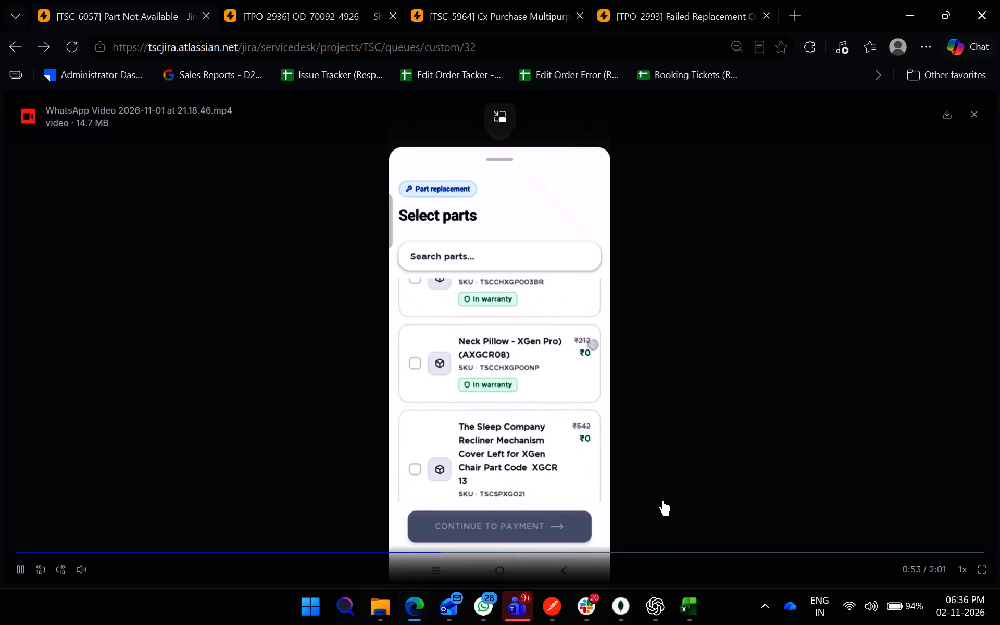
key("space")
left_click(832, 549)
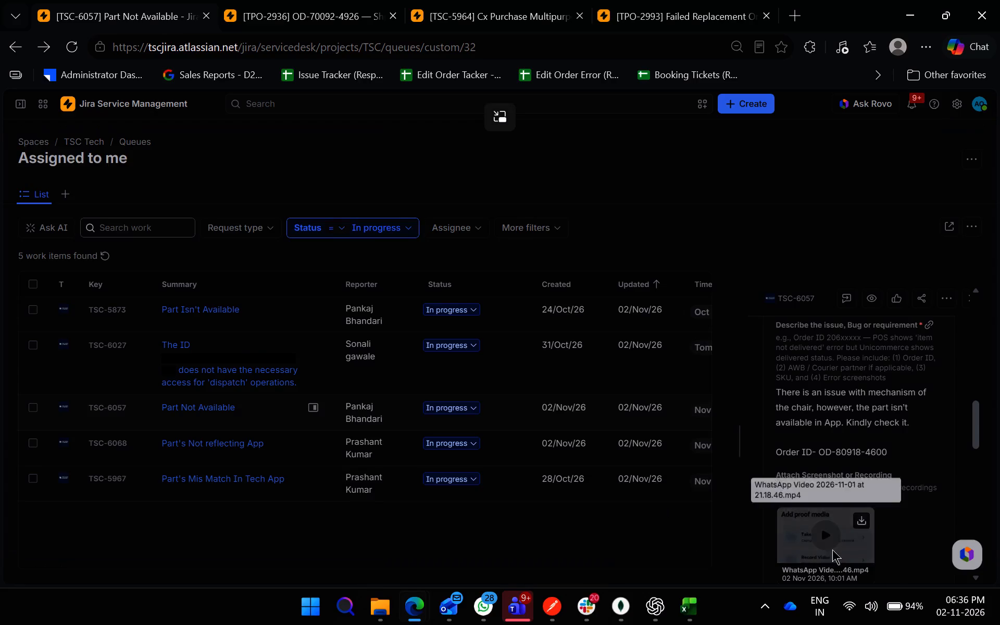
left_click(45, 573)
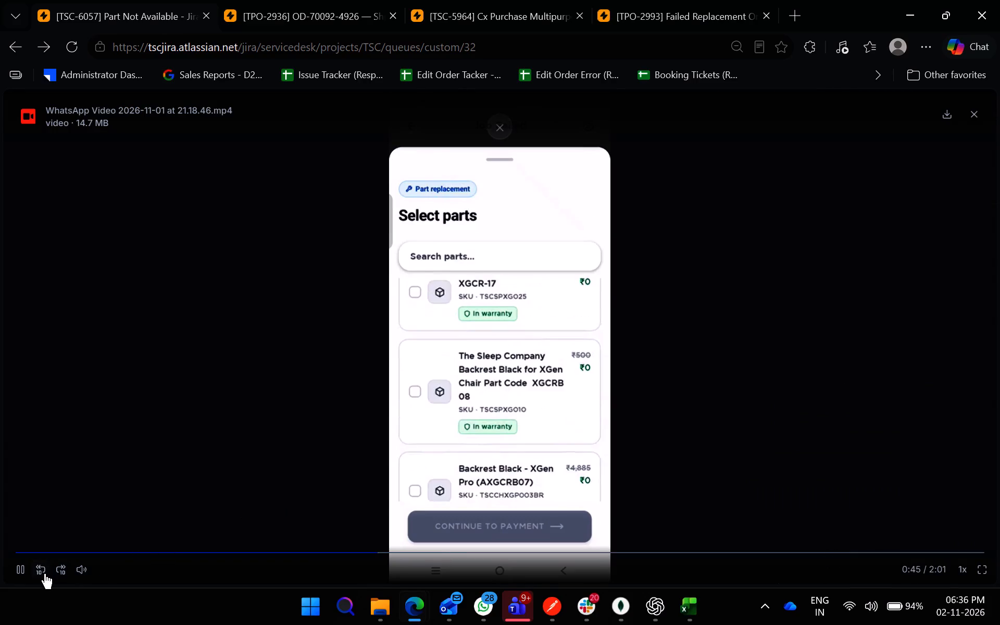
left_click(45, 573)
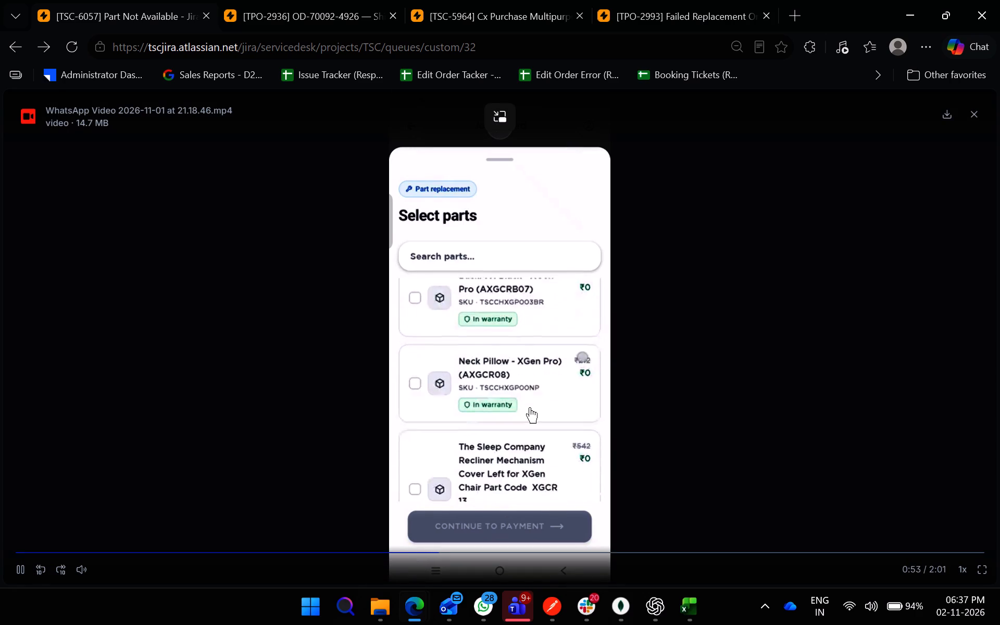
Pause the video where the Select parts list shows Neck Pillow - XGen Pro, capture a screenshot of that list, and close the video.
left_click(525, 383)
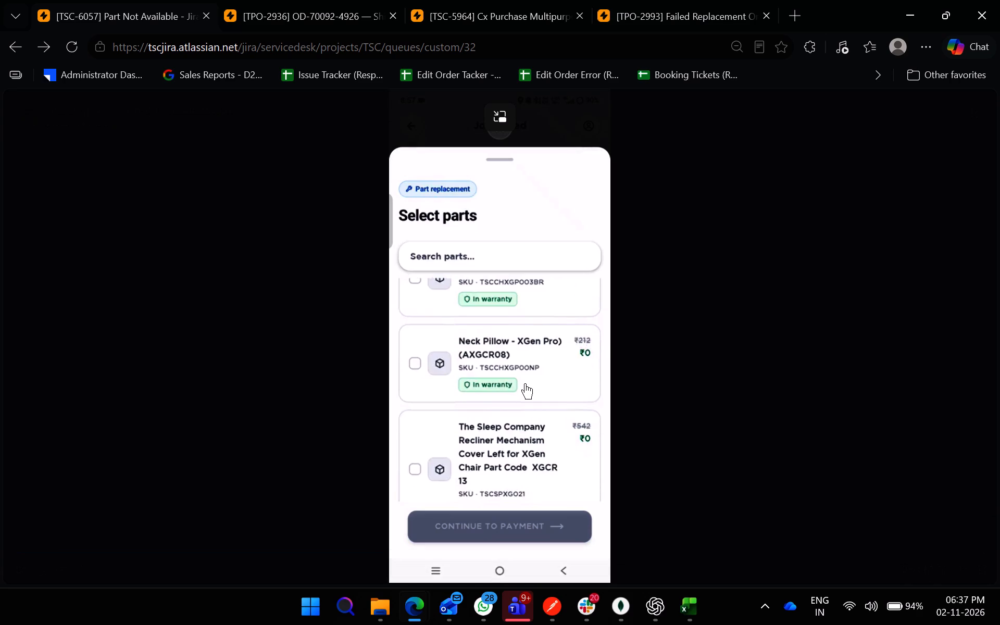
key("shift+super+s")
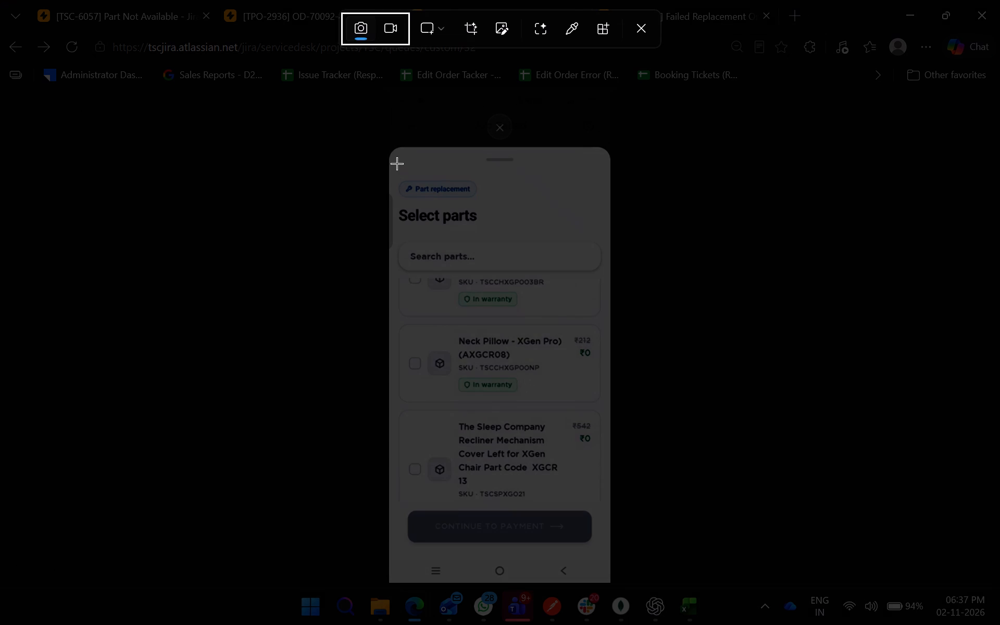
left_click_drag(389, 146, 614, 524)
left_click(973, 115)
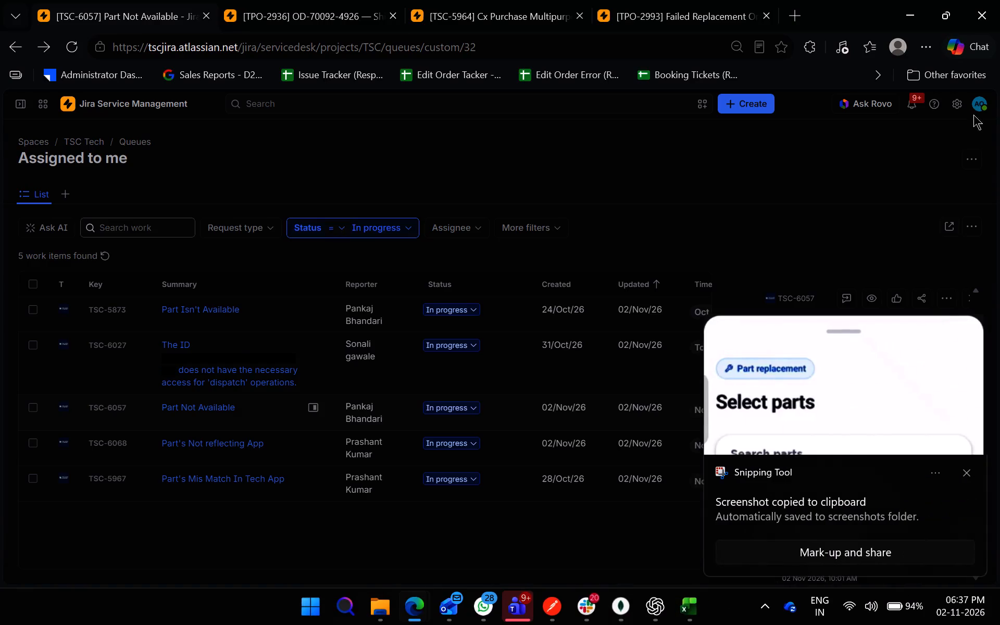
left_click(967, 472)
Start a reply to the customer on TSC-6057 with the text "Then what is this?" above the signature.
scroll(857, 455, "down", 8)
left_click(911, 535)
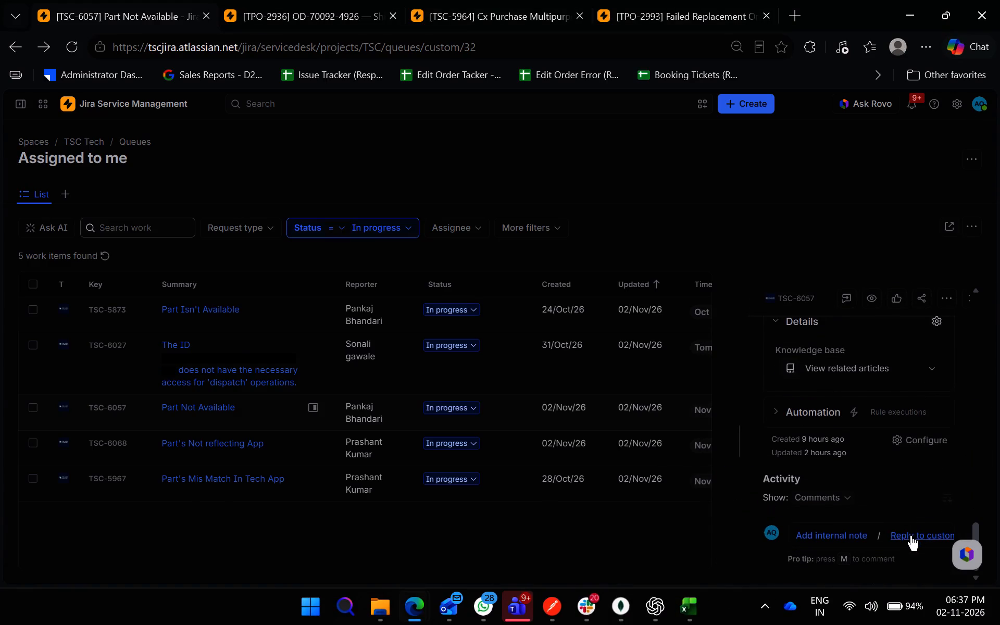
scroll(920, 451, "down", 1)
type("Then whatb")
key("BackSpace")
key("space")
type("is this?")
key("shift+Return")
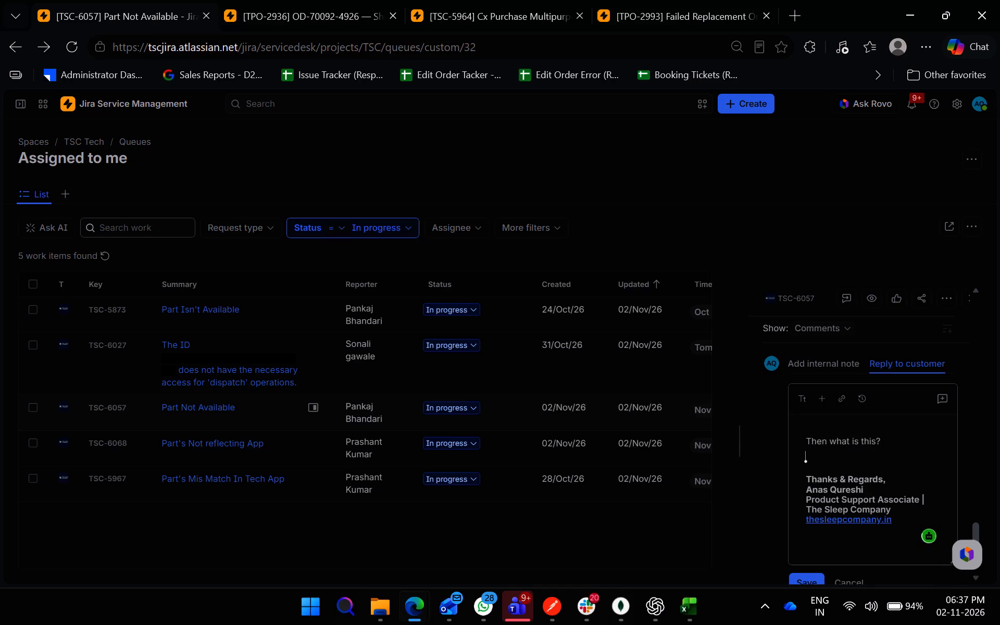
Insert the captured Select parts screenshot below the question in the TSC-6057 reply and remove the extra blank lines around it.
key("ctrl+v")
key("Down")
key("Up")
key("Down")
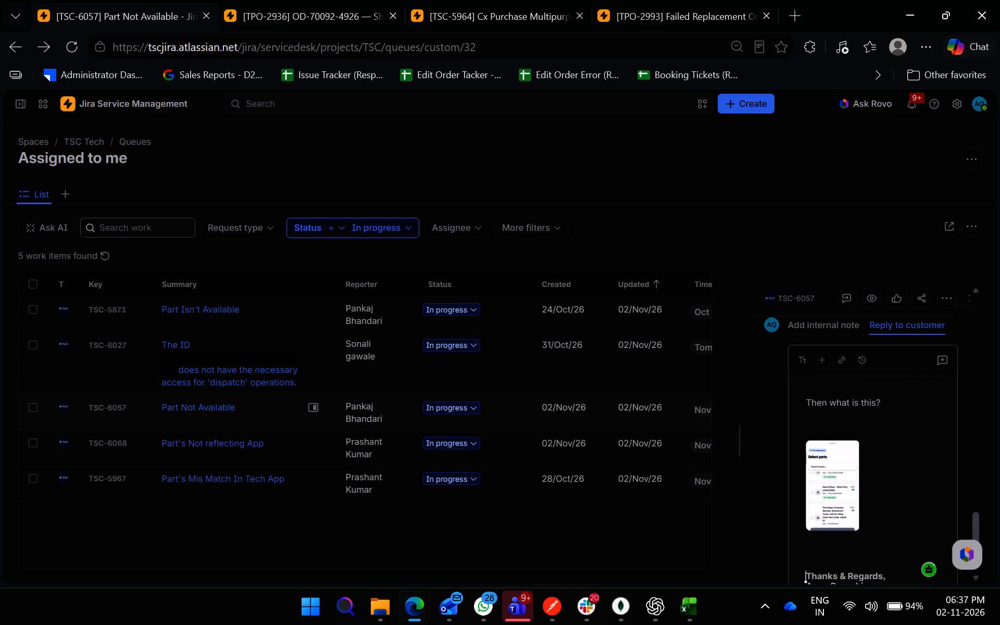
key("Up")
key("Right")
key("BackSpace")
key("BackSpace")
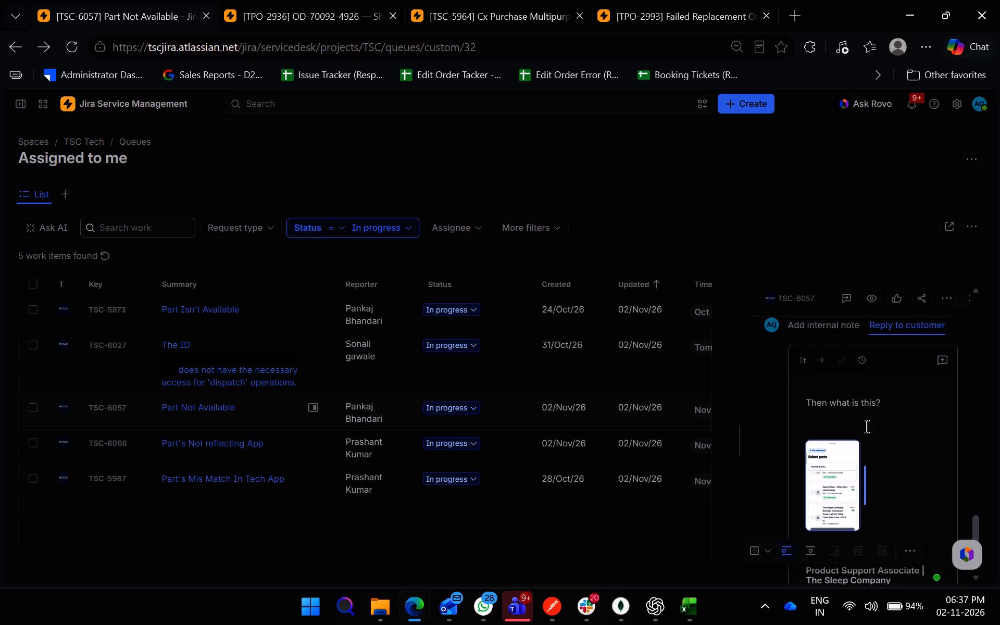
left_click(855, 424)
key("BackSpace")
scroll(855, 424, "up", 5)
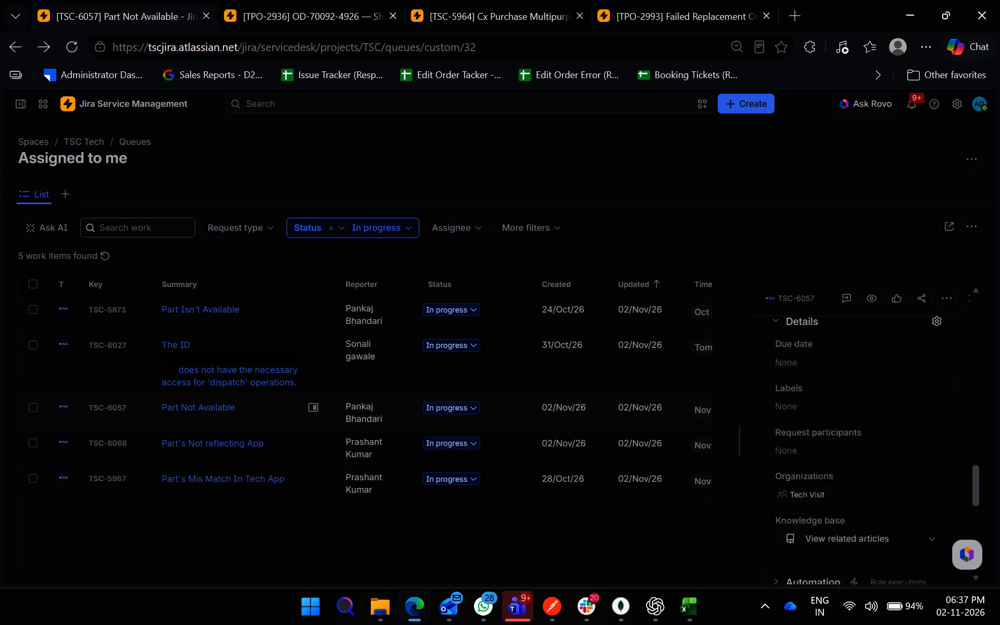
scroll(855, 424, "up", 4)
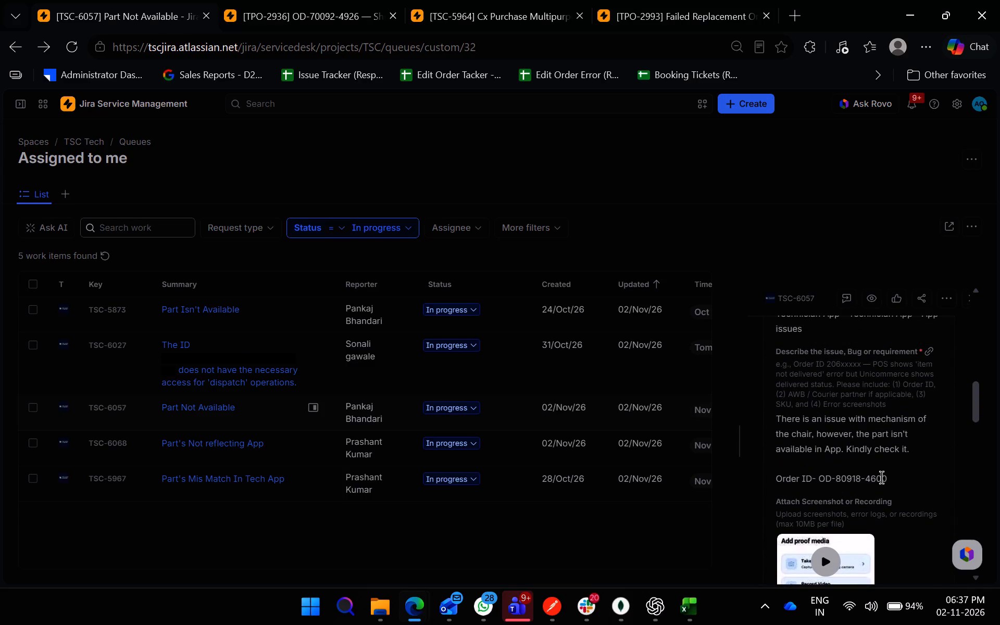
left_click(880, 478)
left_click_drag(880, 478, 964, 484)
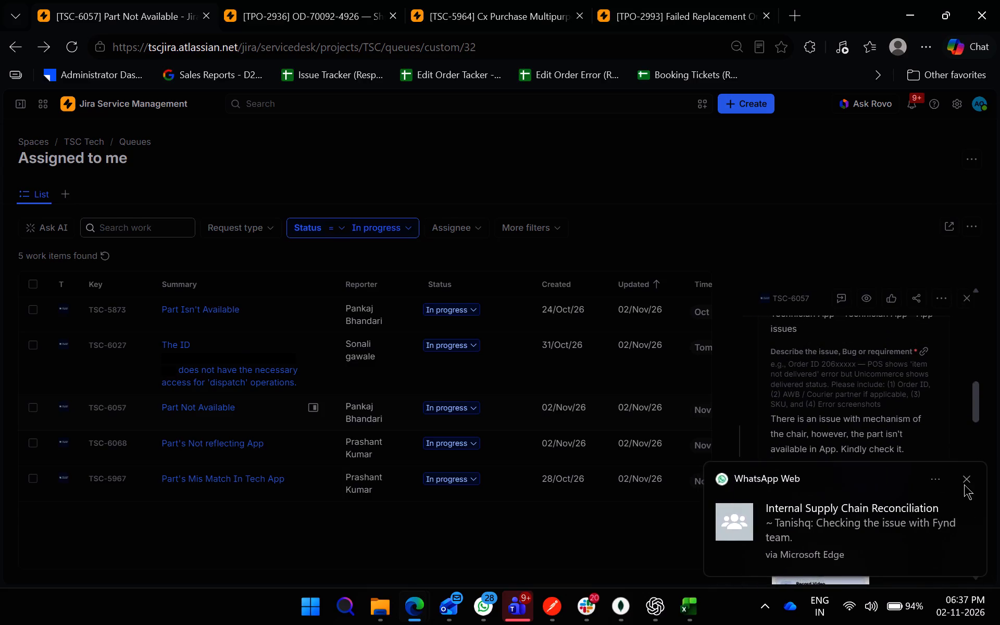
left_click(972, 477)
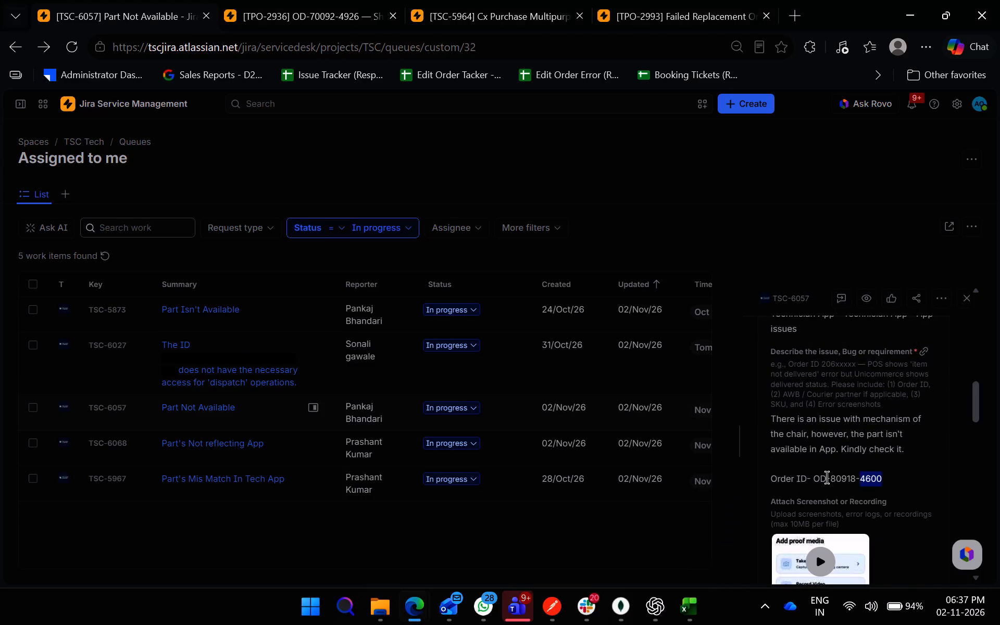
double_click(827, 477)
left_click(820, 478)
left_click_drag(820, 478, 870, 481)
key("ctrl+c")
key("ctrl+c")
key("ctrl+c")
key("ctrl+c")
key("ctrl+c")
key("ctrl+c")
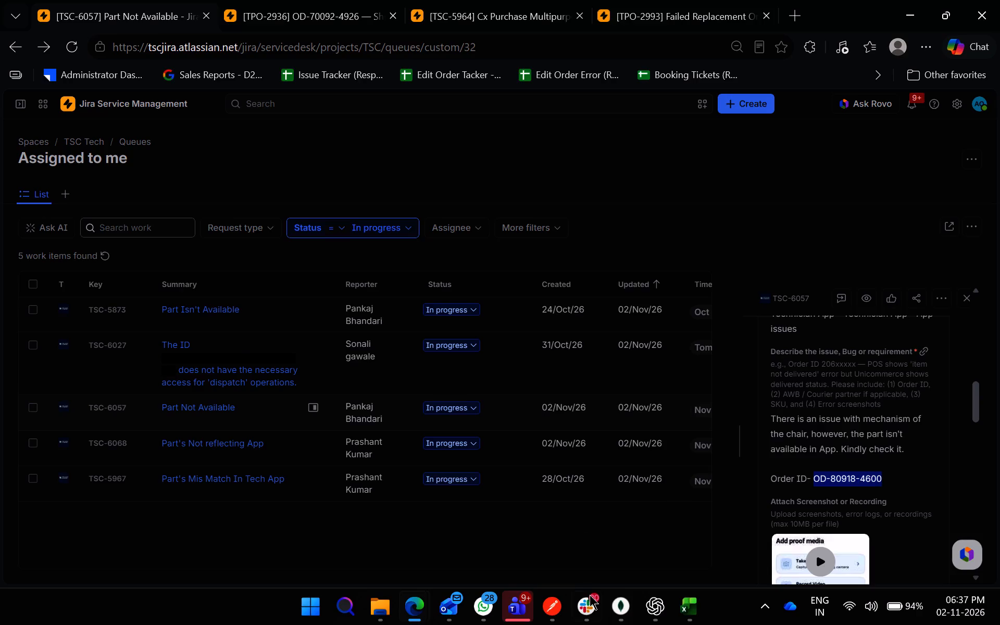
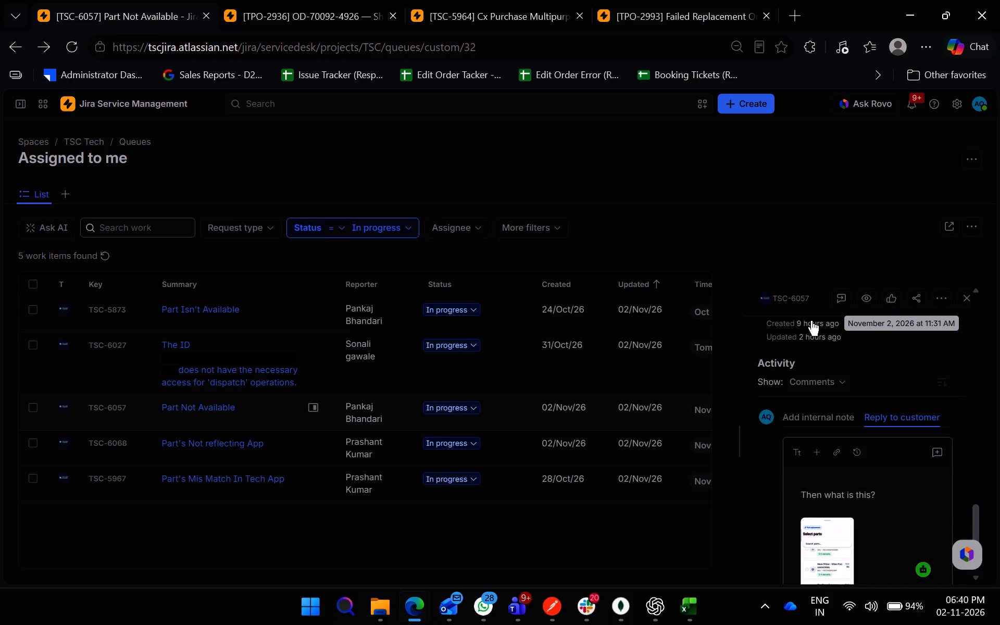
Switch to the Technician Admin site in the other browser window, where the technician details are open.
left_click(491, 541)
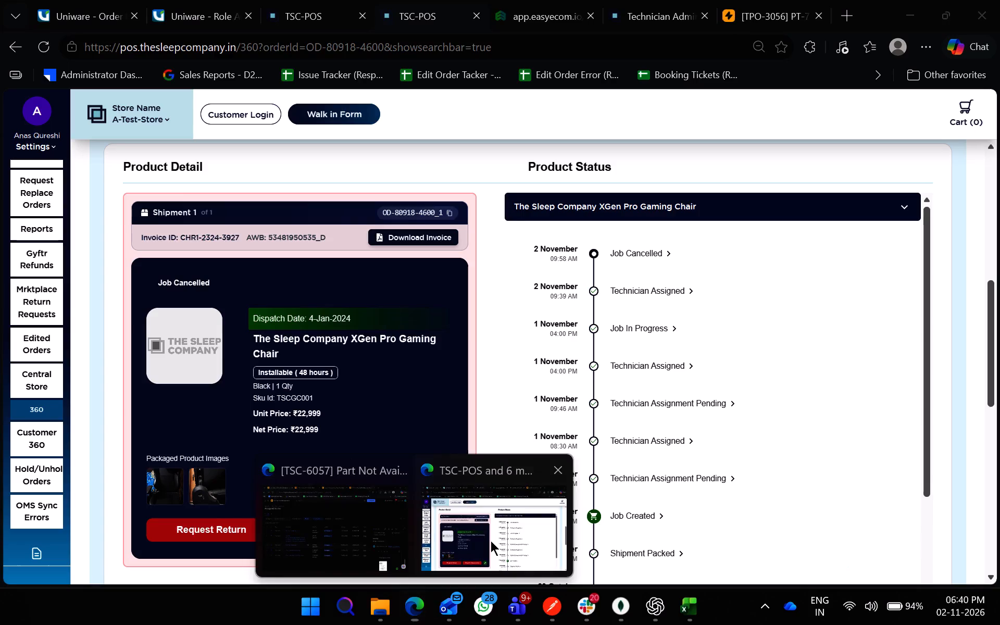
left_click(666, 0)
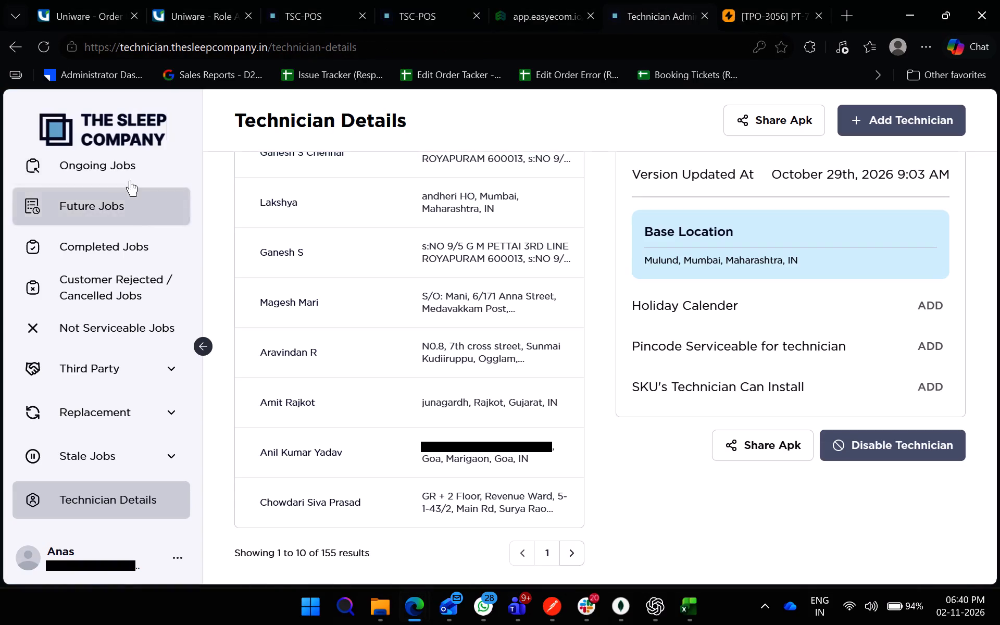
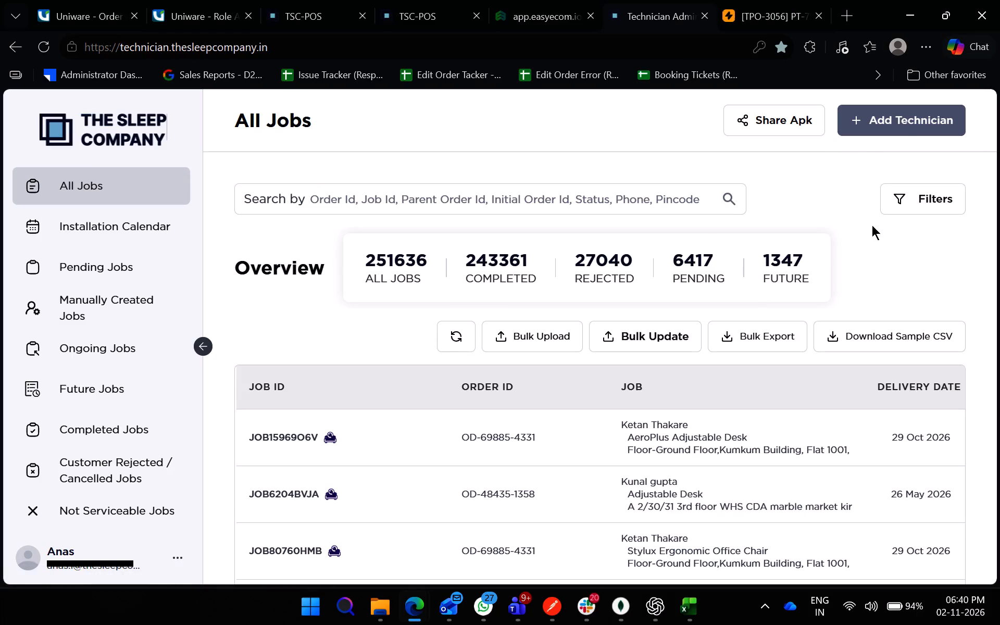
Refresh the All Jobs list and look over its latest job entries.
left_click(462, 329)
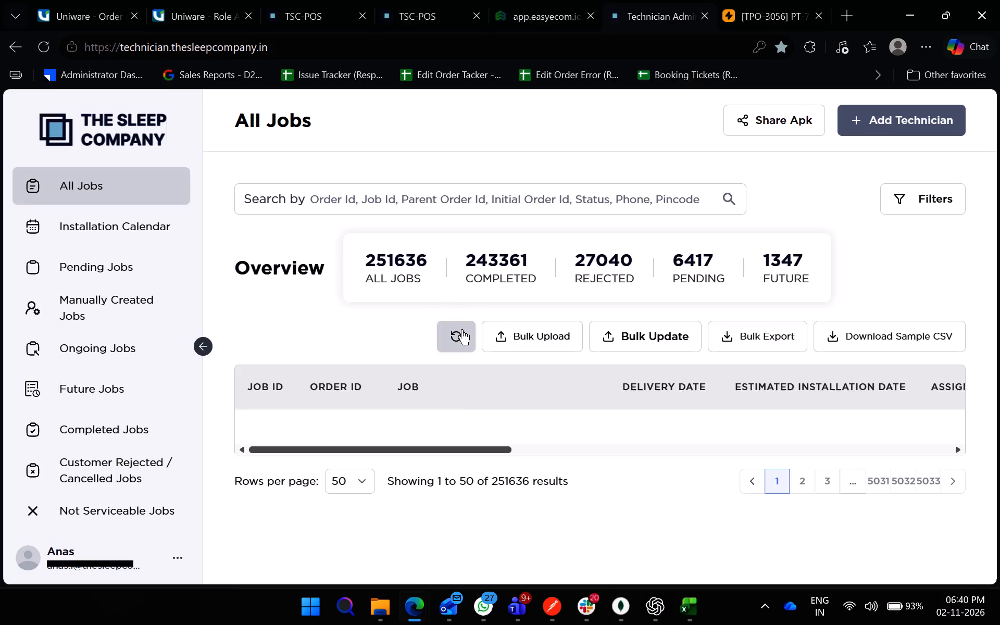
scroll(862, 337, "left", 2)
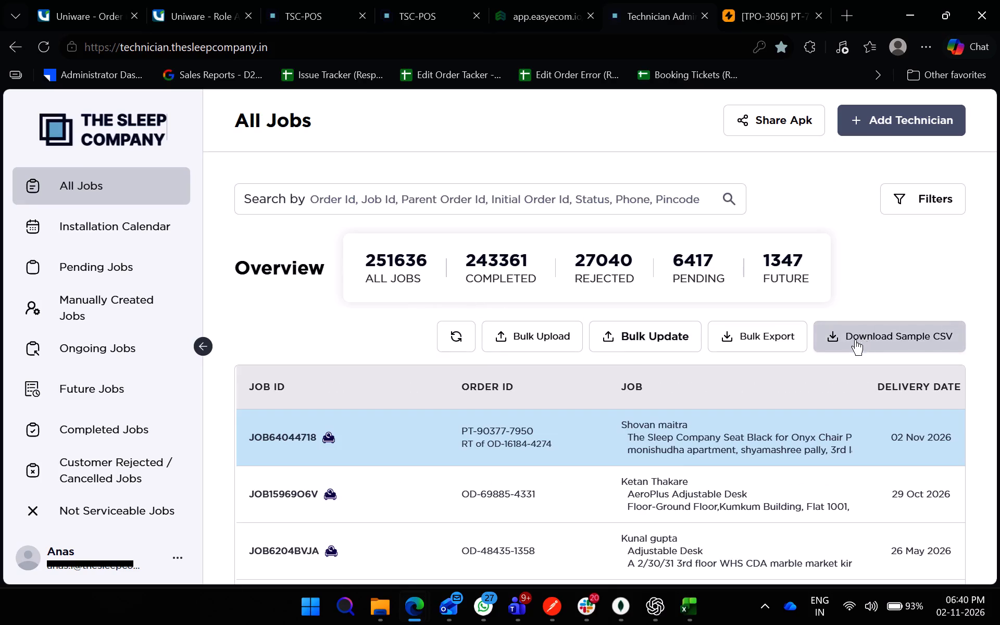
left_click(107, 190)
left_click(107, 190)
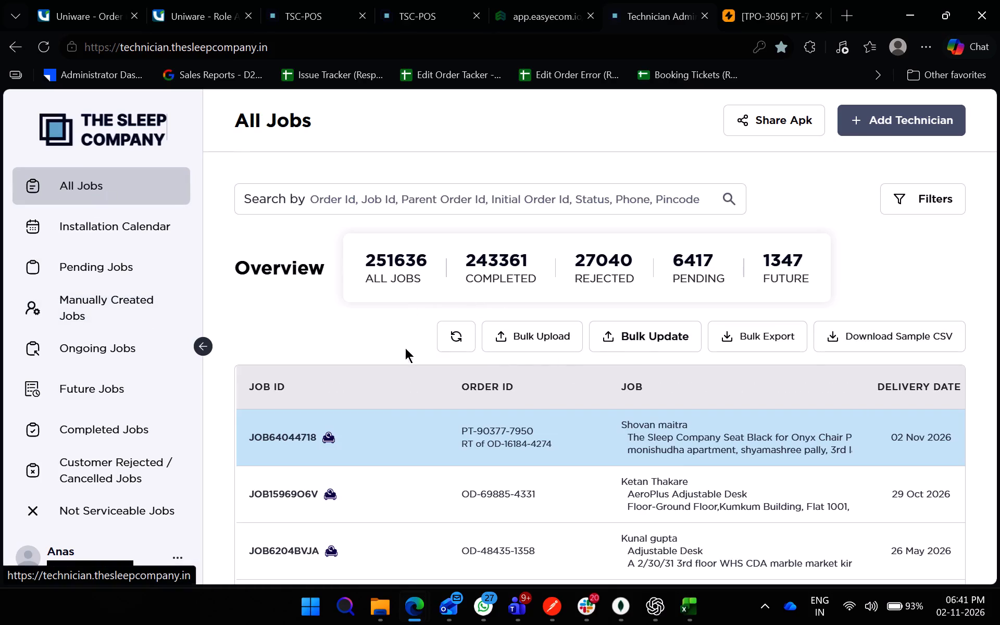
scroll(392, 380, "down", 2)
scroll(392, 380, "up", 6)
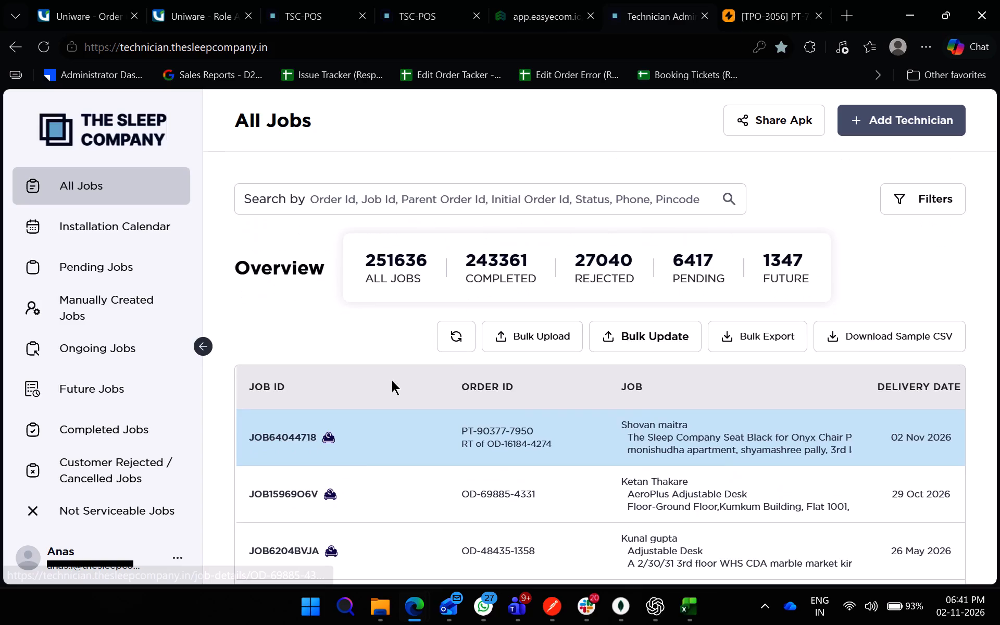
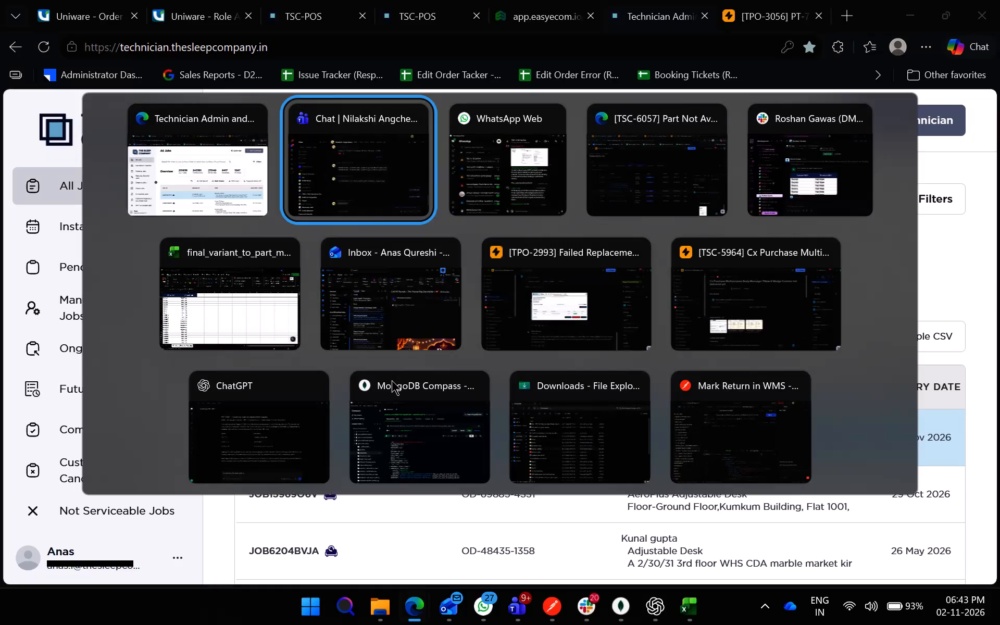
Switch to the Jira queue and review ticket TSC-6057's issue description to find its order ID.
key("alt+Tab")
key("alt+Tab")
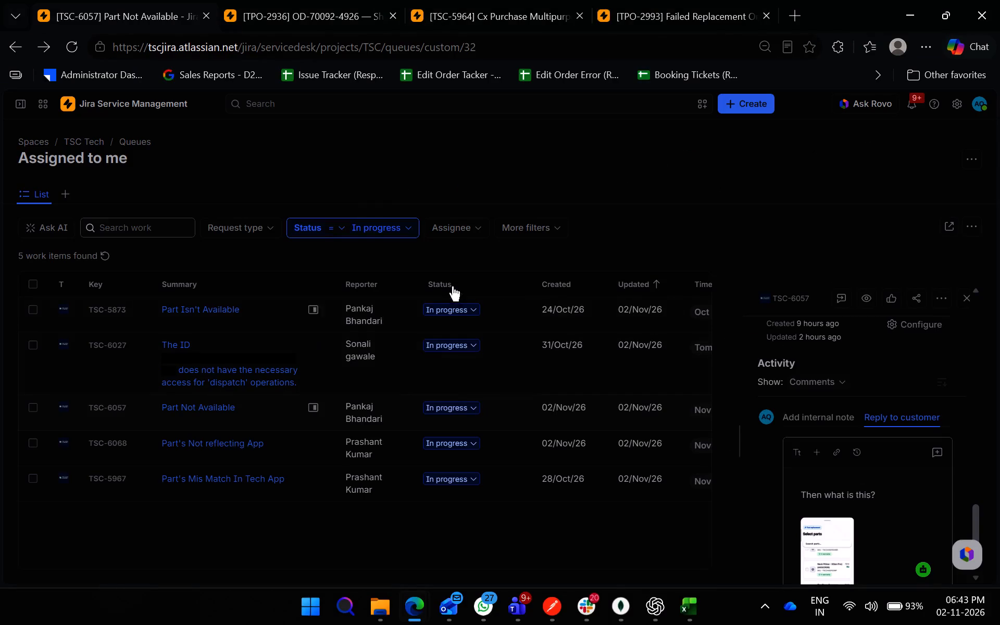
scroll(874, 391, "up", 6)
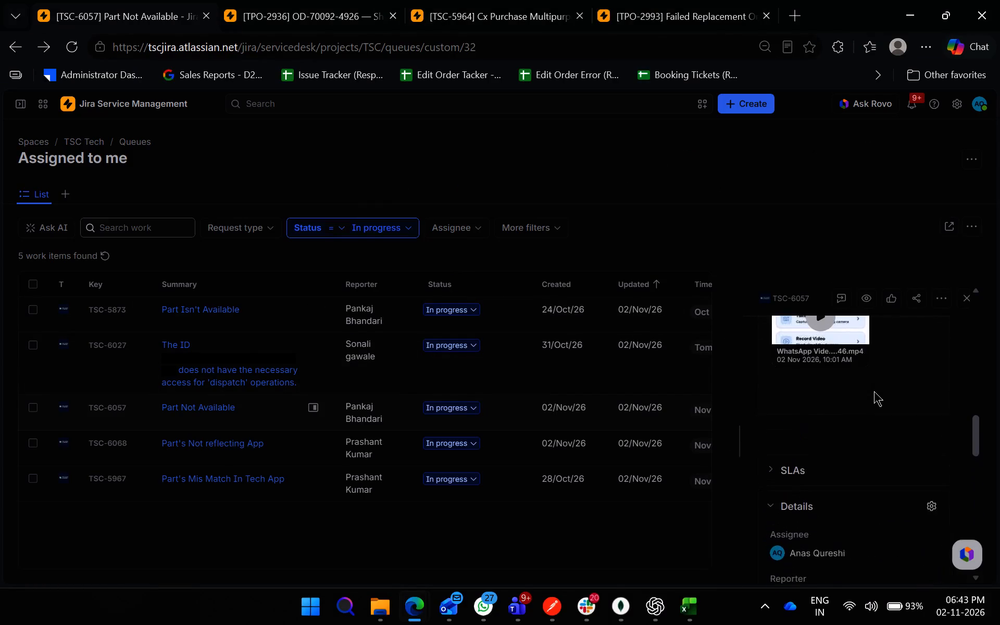
scroll(874, 391, "up", 2)
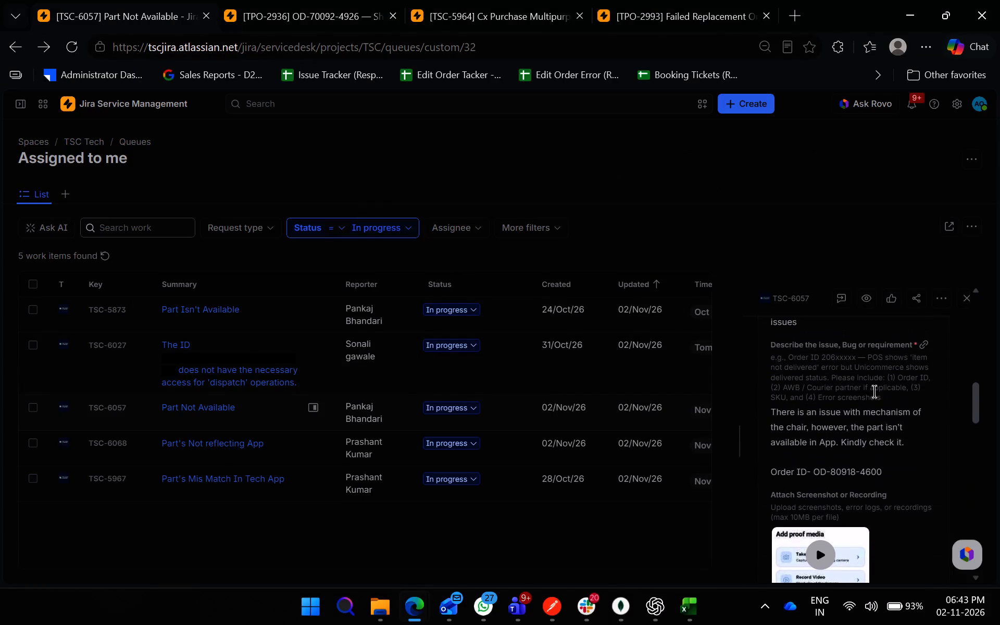
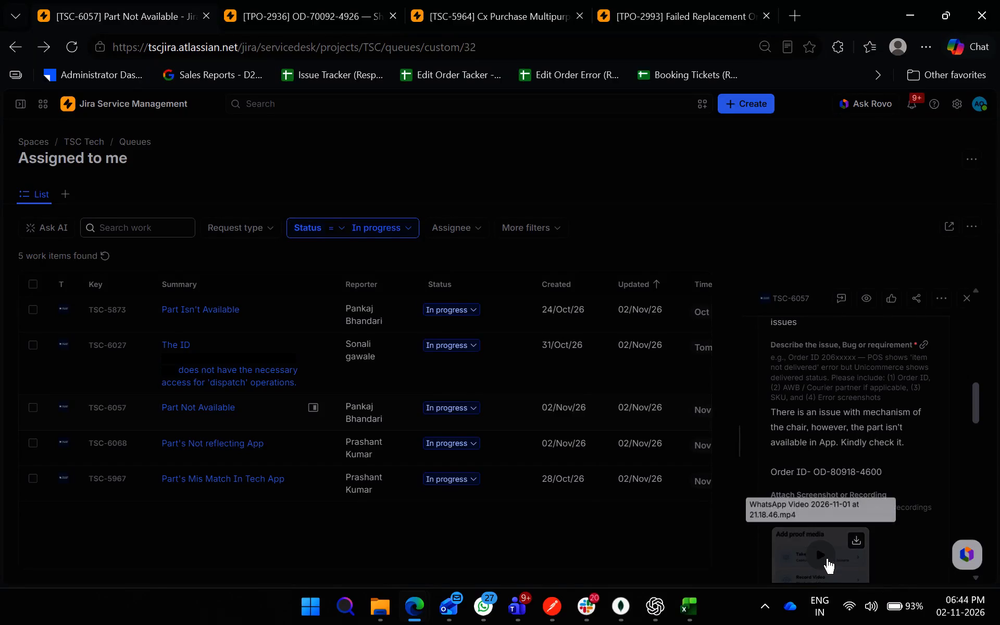
Open the WhatsApp video attached to TSC-6057, return to its start and pause it on the Add proof media screen.
left_click(827, 558)
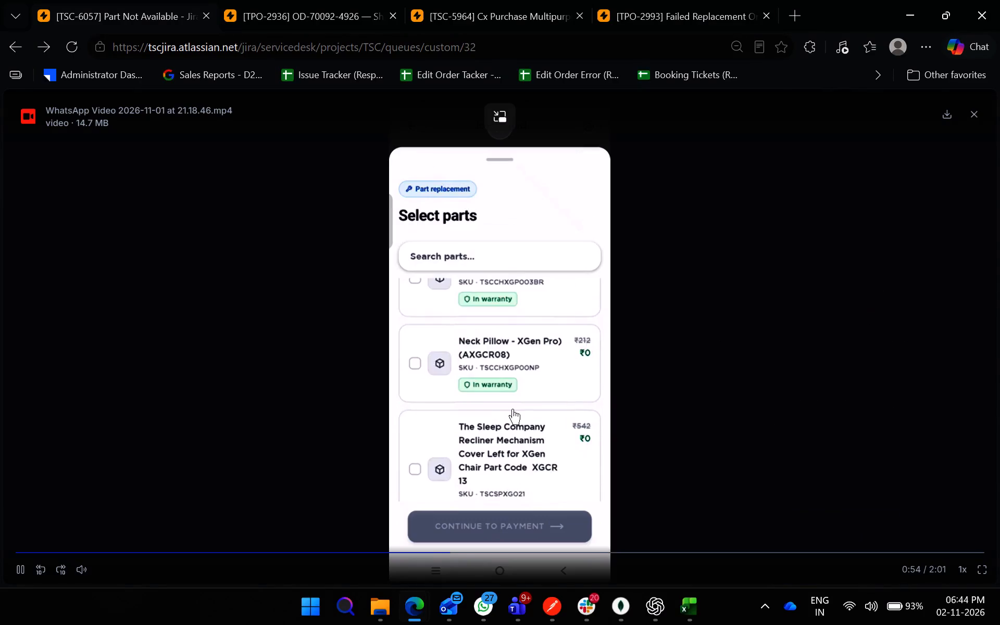
left_click(22, 550)
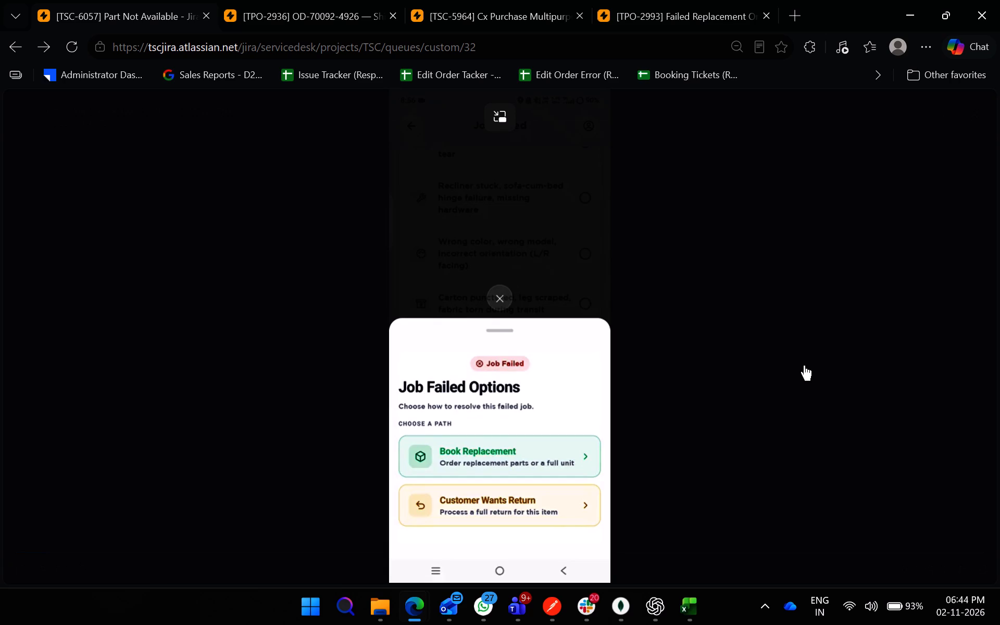
left_click(17, 552)
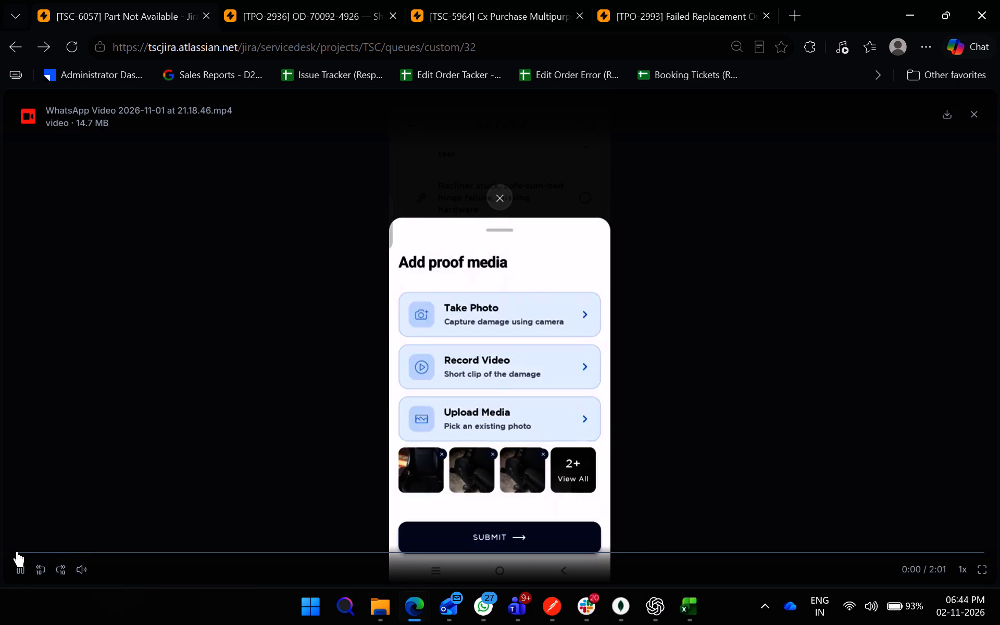
left_click(19, 569)
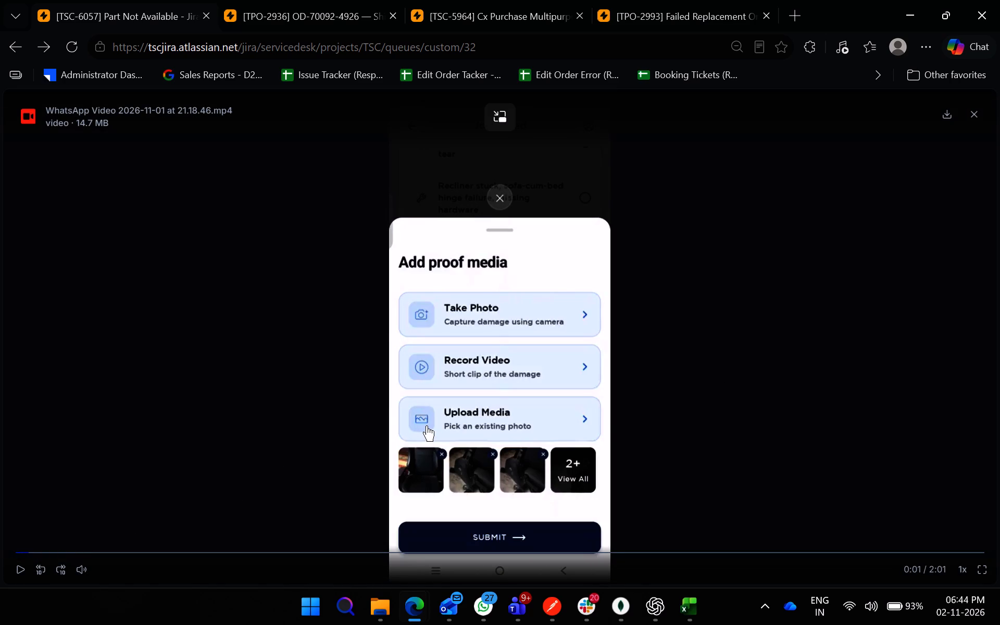
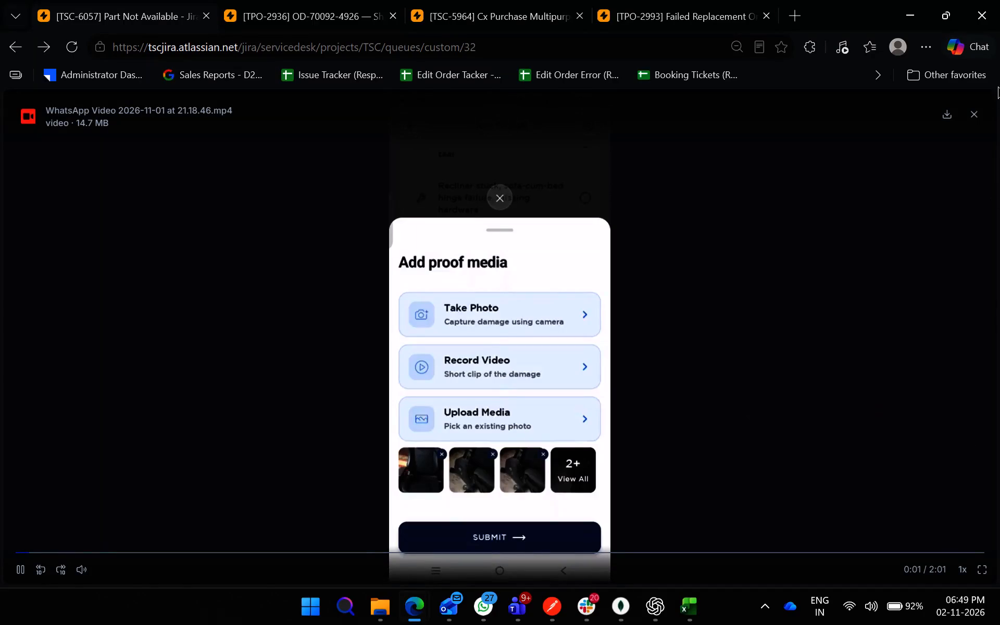
Replace TSC-6057's draft question with "This item is discontinued hence unable to find seat lever mechanism." and save the reply to the customer.
left_click(973, 119)
scroll(805, 429, "down", 6)
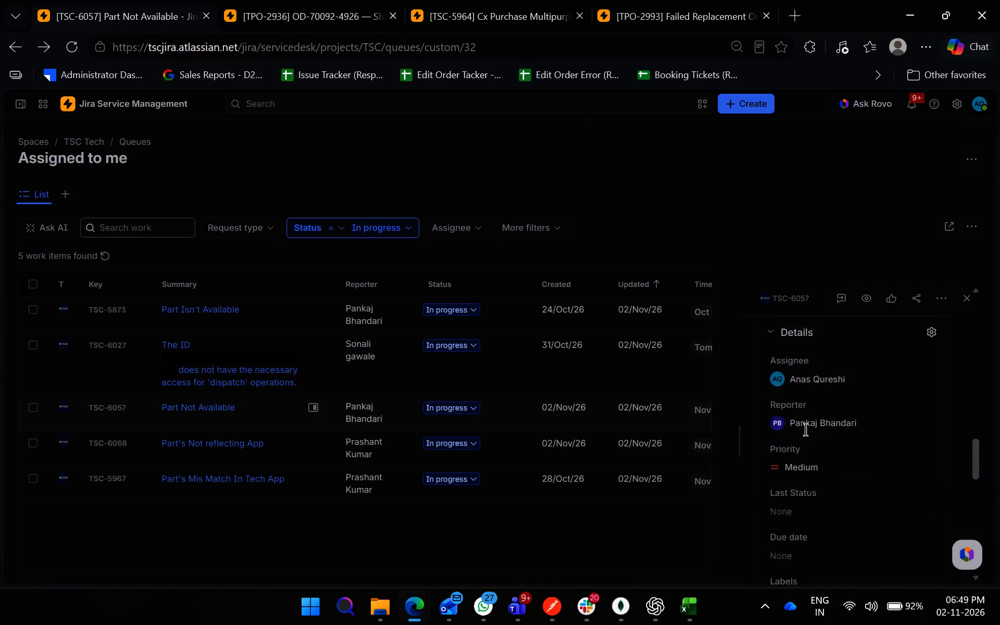
scroll(805, 429, "down", 8)
scroll(890, 385, "up", 1)
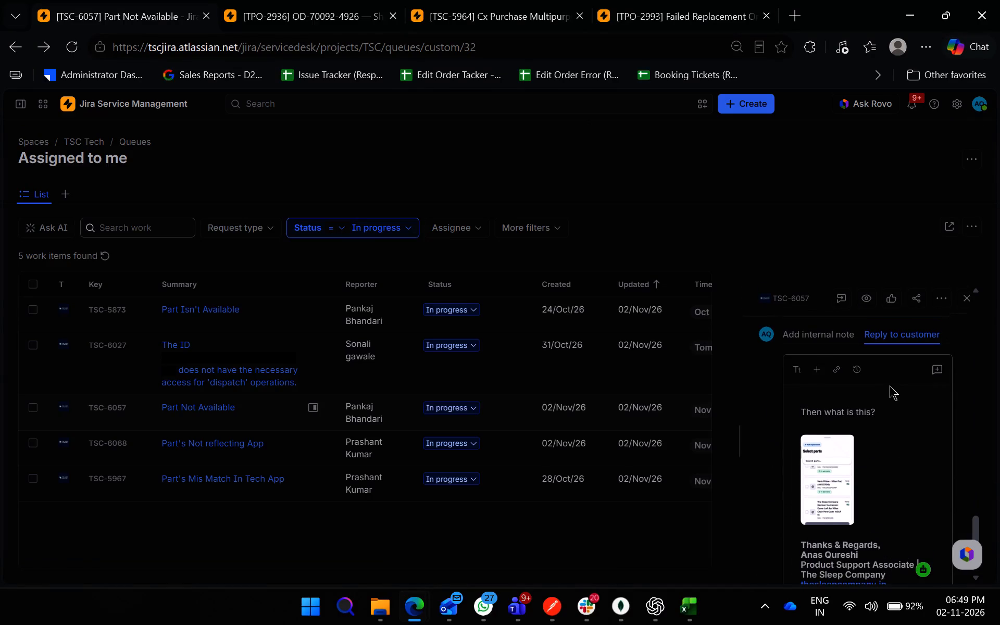
left_click(885, 415)
key("BackSpace")
key("BackSpace")
key("BackSpace")
key("BackSpace")
key("BackSpace")
key("BackSpace")
key("BackSpace")
key("BackSpace")
key("BackSpace")
key("BackSpace")
key("BackSpace")
key("BackSpace")
key("BackSpace")
key("BackSpace")
key("BackSpace")
key("BackSpace")
key("BackSpace")
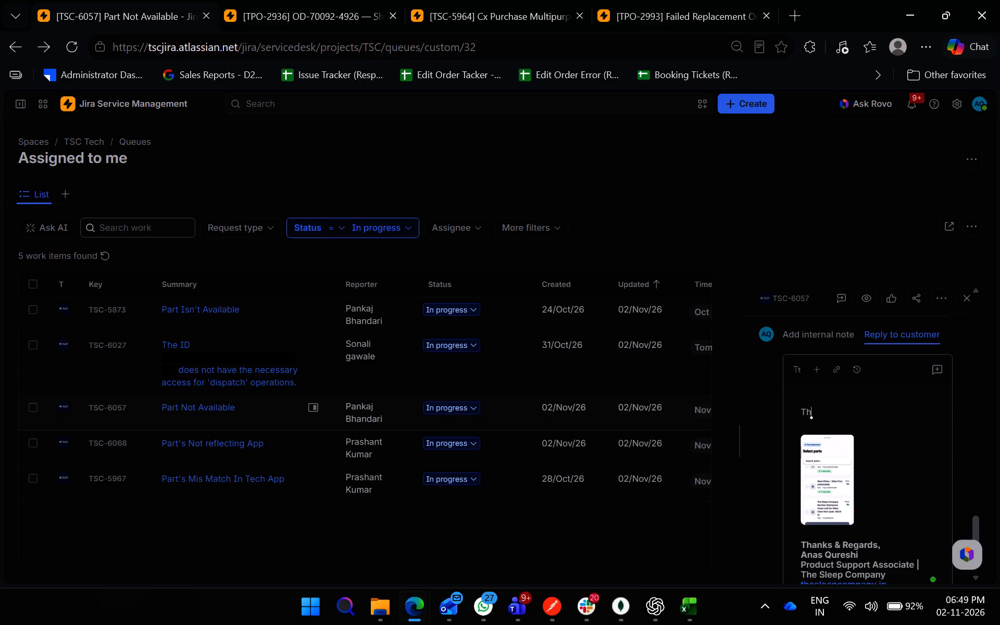
key("BackSpace")
type("Th")
type("is item is")
key("space")
type("discontinued h")
type("ence unable to find")
key("space")
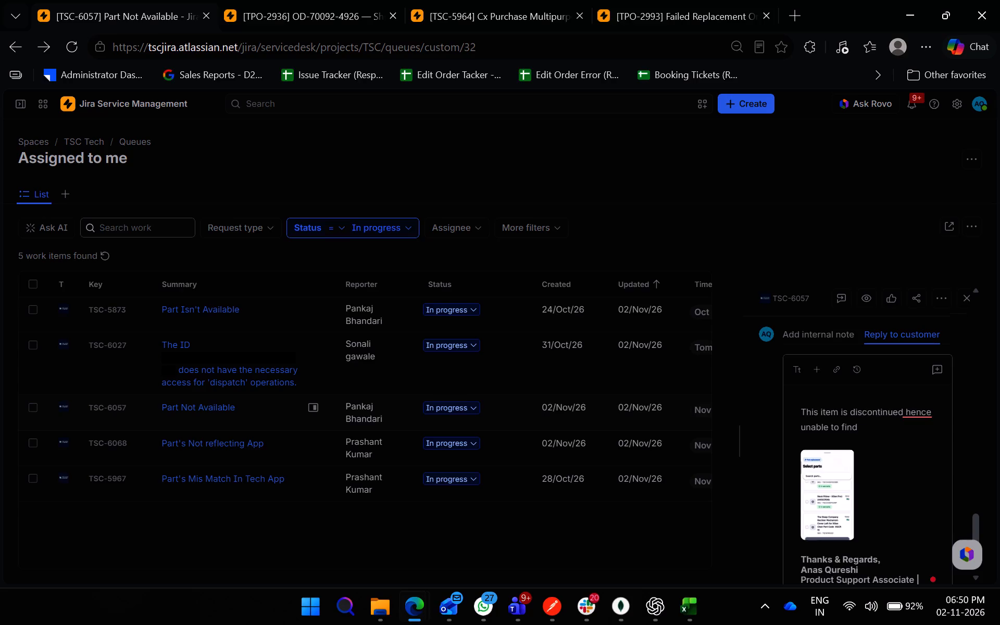
type("seatr")
key("BackSpace")
key("space")
type("le")
type("ver")
key("space")
type("mech")
type("anish")
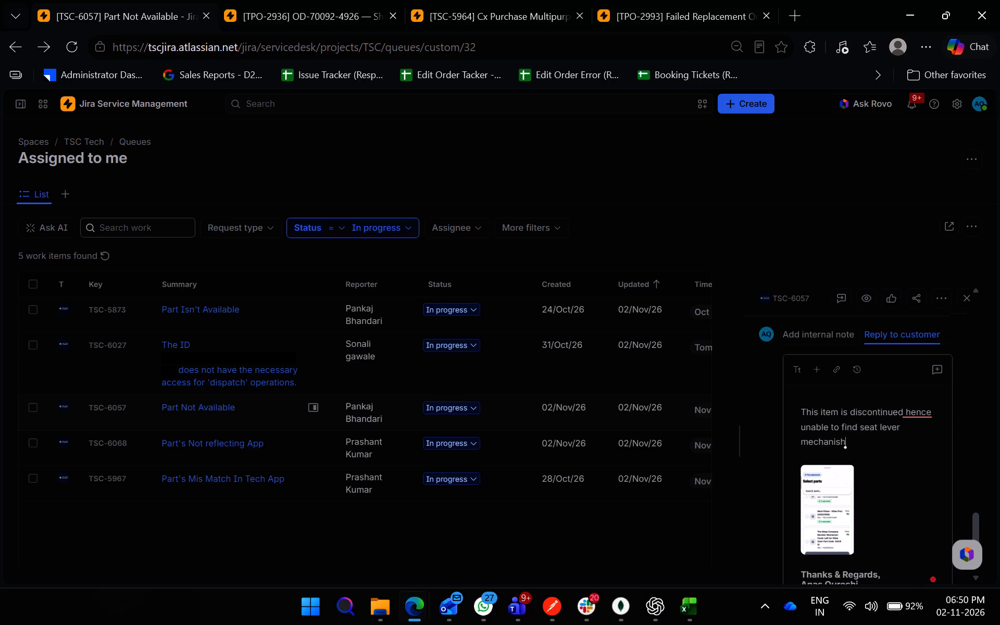
key("BackSpace")
type("m.")
scroll(884, 453, "down", 1)
scroll(839, 523, "down", 3)
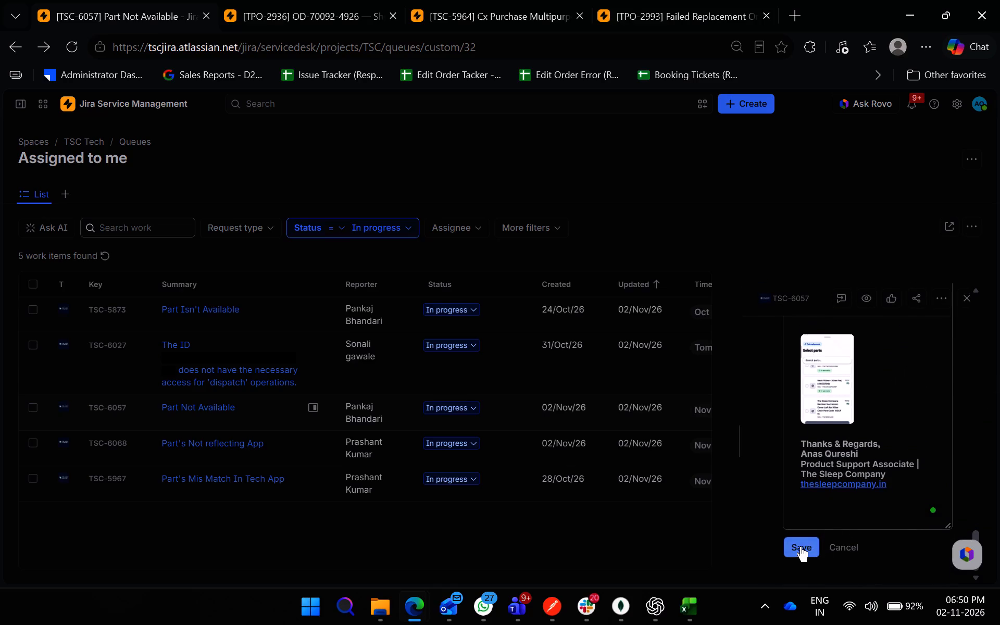
left_click(799, 547)
Change ticket TSC-6057's status to Waiting for customer.
scroll(858, 441, "up", 9)
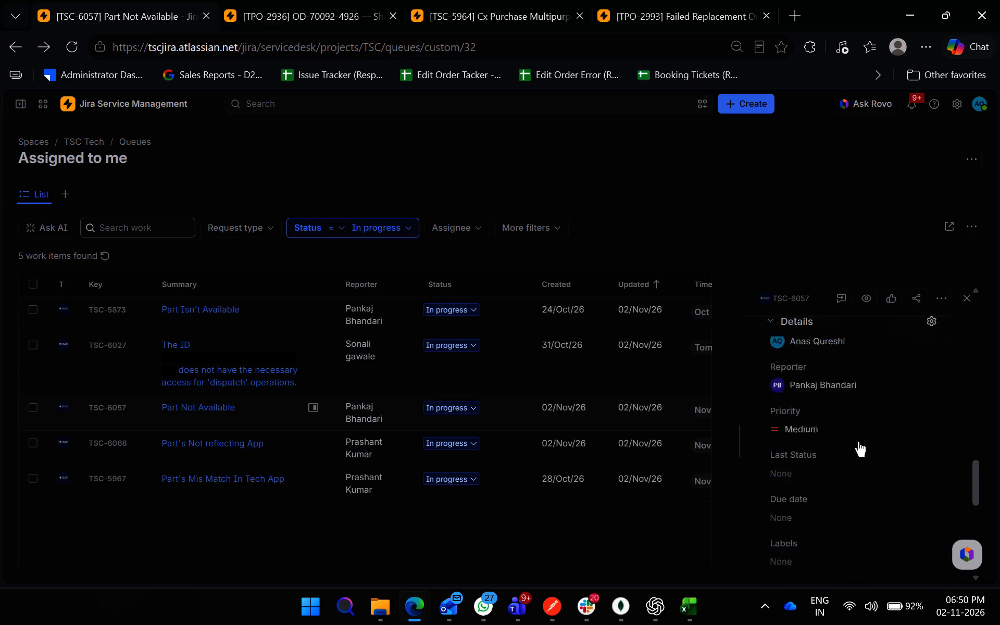
scroll(858, 441, "up", 8)
left_click(806, 392)
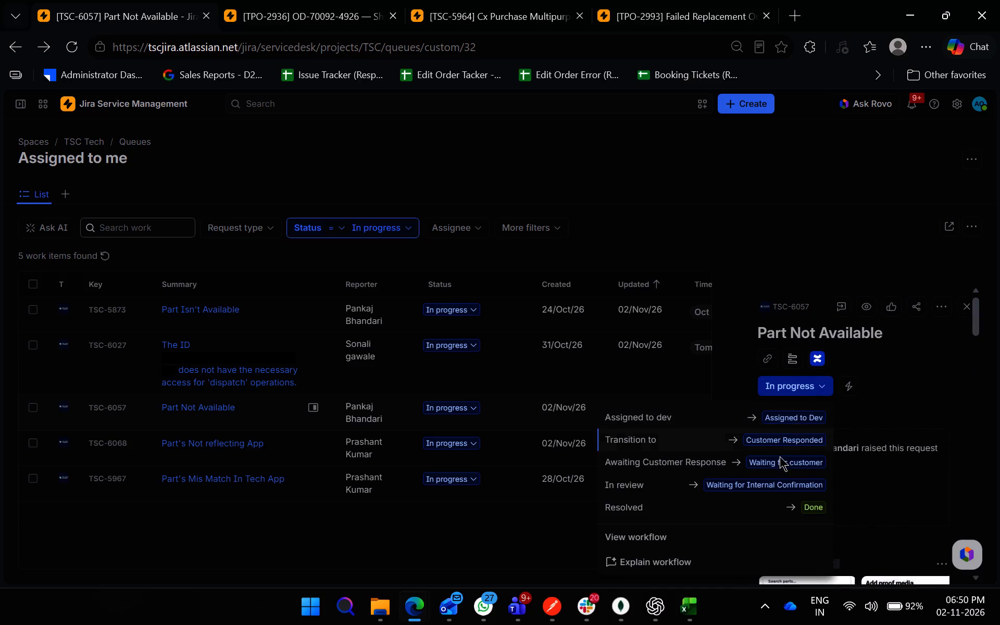
left_click(769, 469)
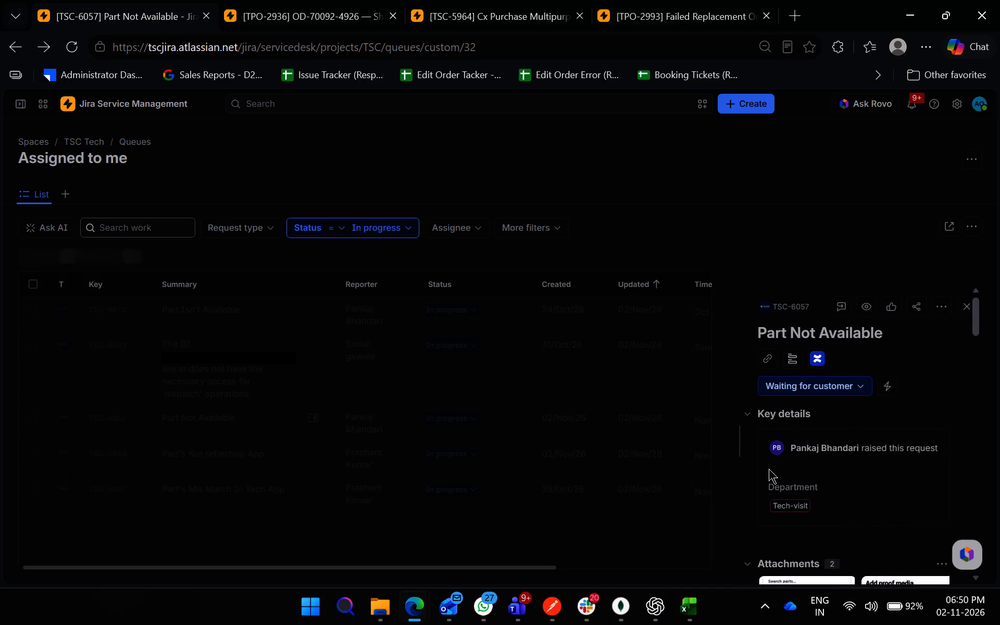
Refresh the list of in-progress tickets in the queue.
left_click(109, 264)
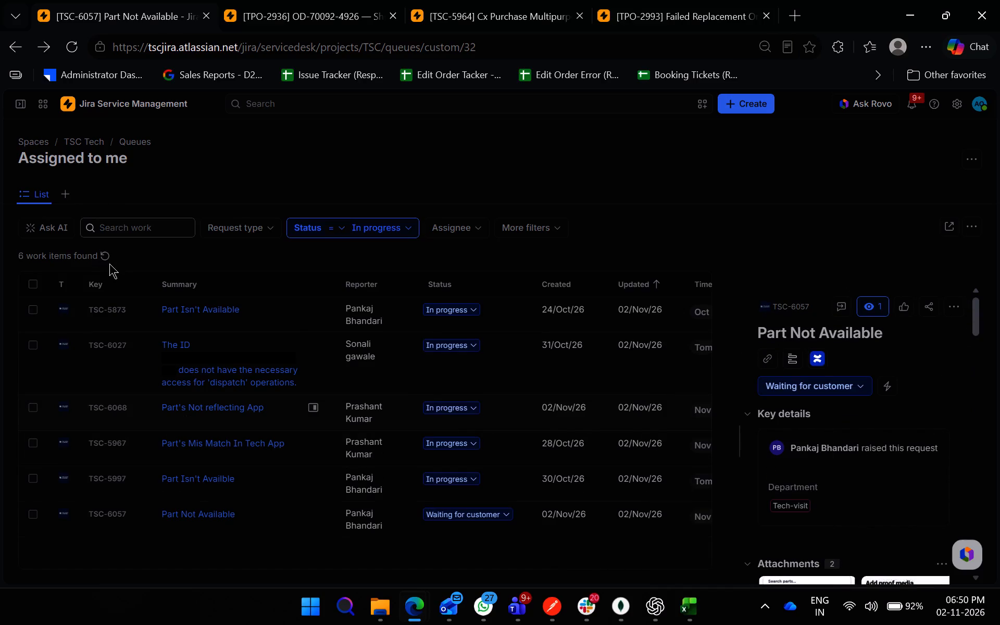
left_click(109, 262)
Open ticket TSC-6068 from the queue and review its issue description and attached screenshot for order details.
left_click(316, 408)
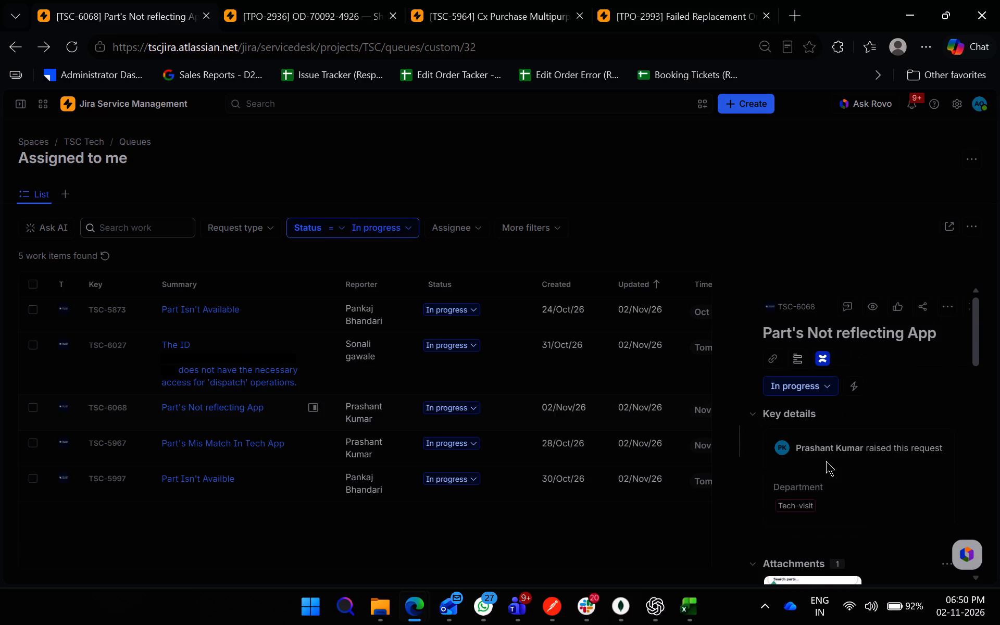
scroll(931, 473, "down", 4)
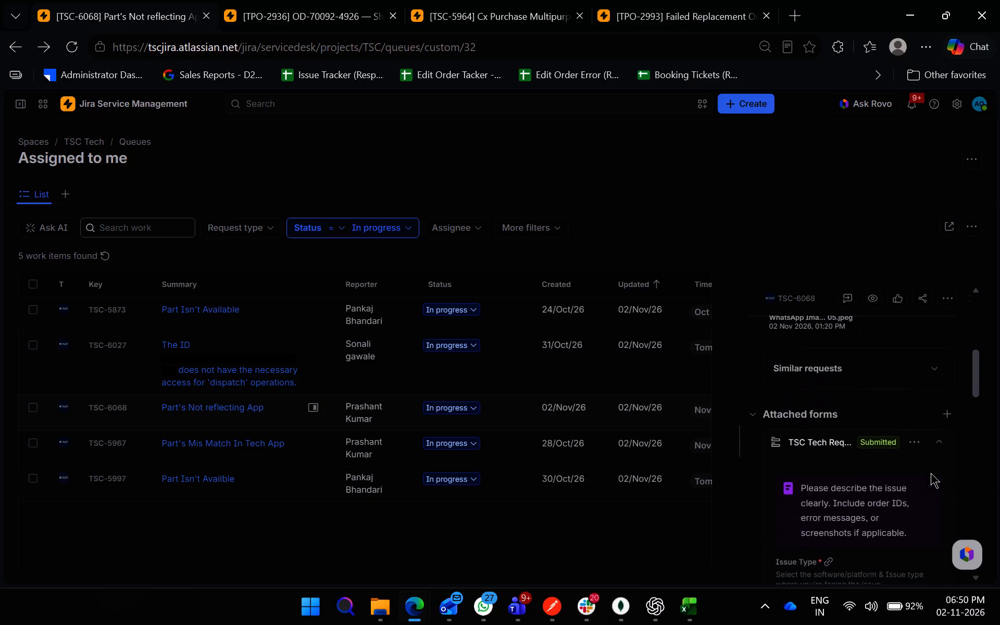
scroll(931, 473, "down", 4)
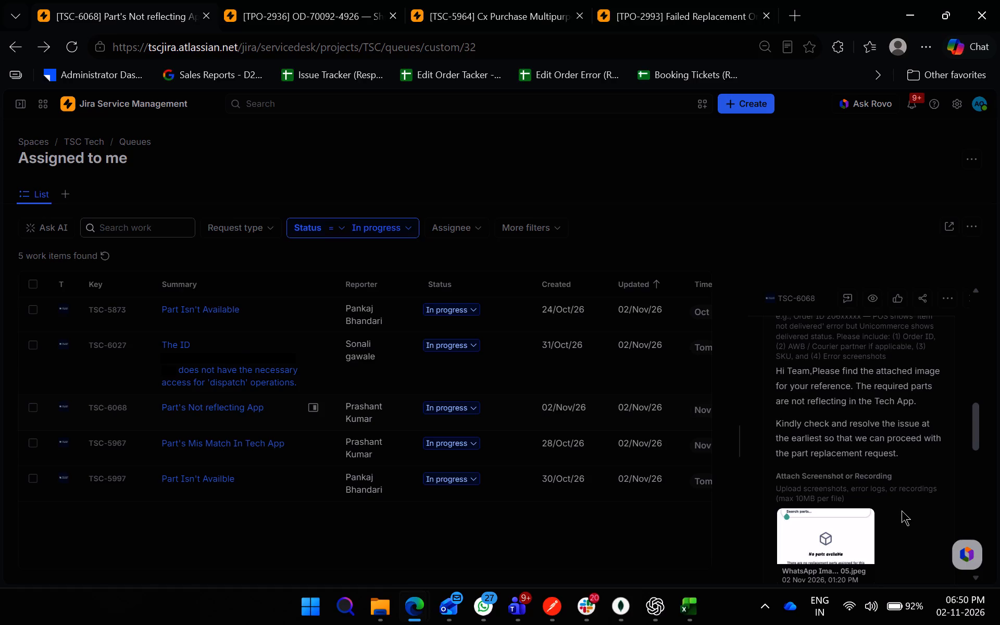
left_click(820, 547)
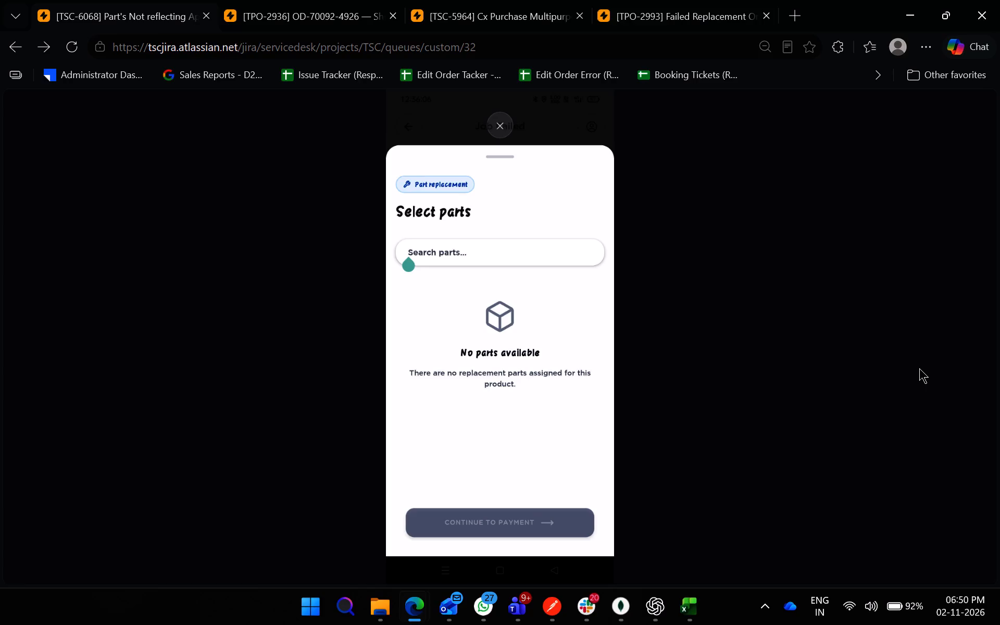
left_click(919, 368)
Draft a customer reply on TSC-6068 reading "Kindly share me the OG order ID to check something.".
scroll(893, 443, "down", 10)
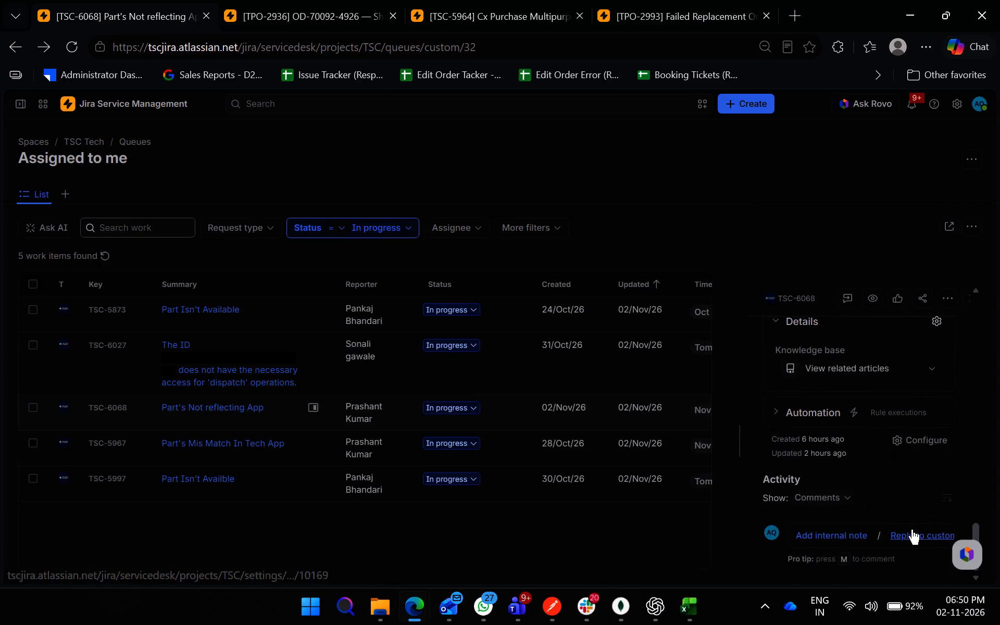
left_click(913, 531)
type("Bis")
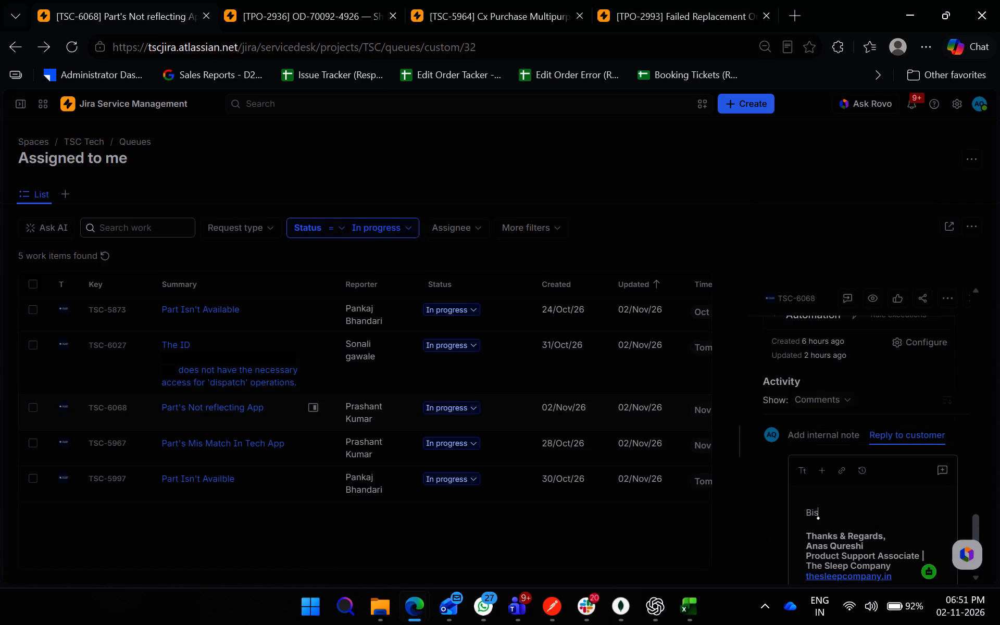
key("BackSpace")
key("BackSpace")
type("osdk")
key("BackSpace")
key("BackSpace")
key("BackSpace")
key("BackSpace")
key("BackSpace")
type("Kindly s")
key("h")
type("are me the")
key("space")
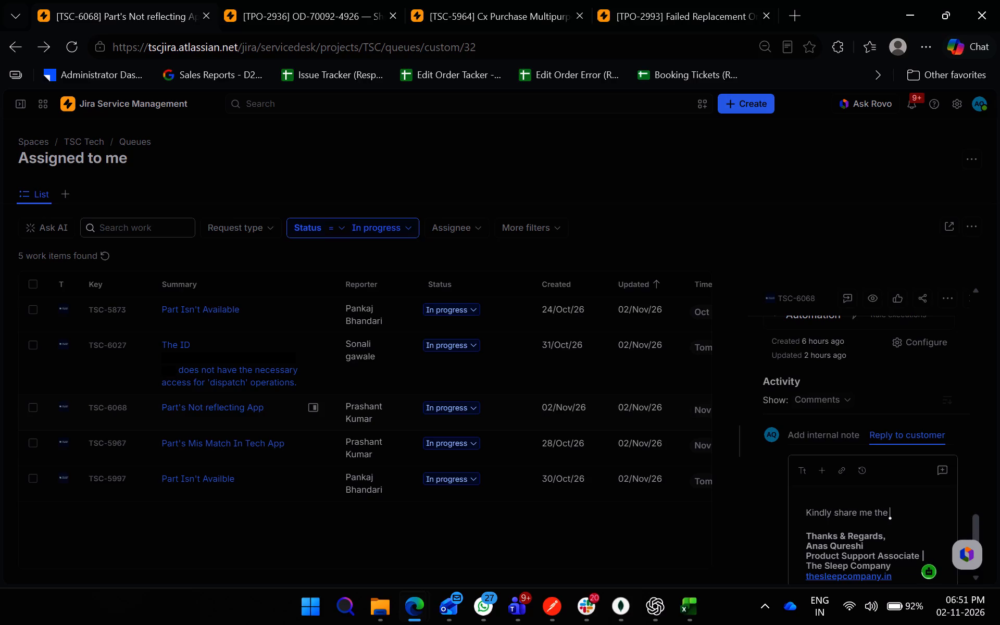
type("OG order ID to check somethimng")
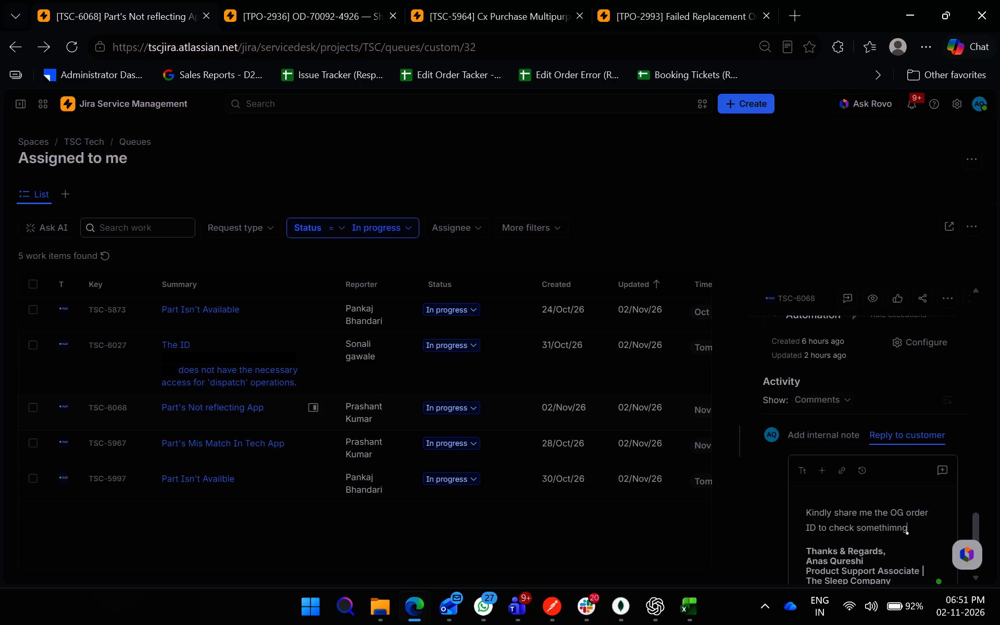
key("BackSpace")
key("BackSpace")
key("BackSpace")
type("ng/.")
key("BackSpace")
key("BackSpace")
key("period")
Apply the grammar corrections so the reply reads "Kindly share the OG order ID with me to check something", and save it.
left_click(908, 417)
left_click(914, 408)
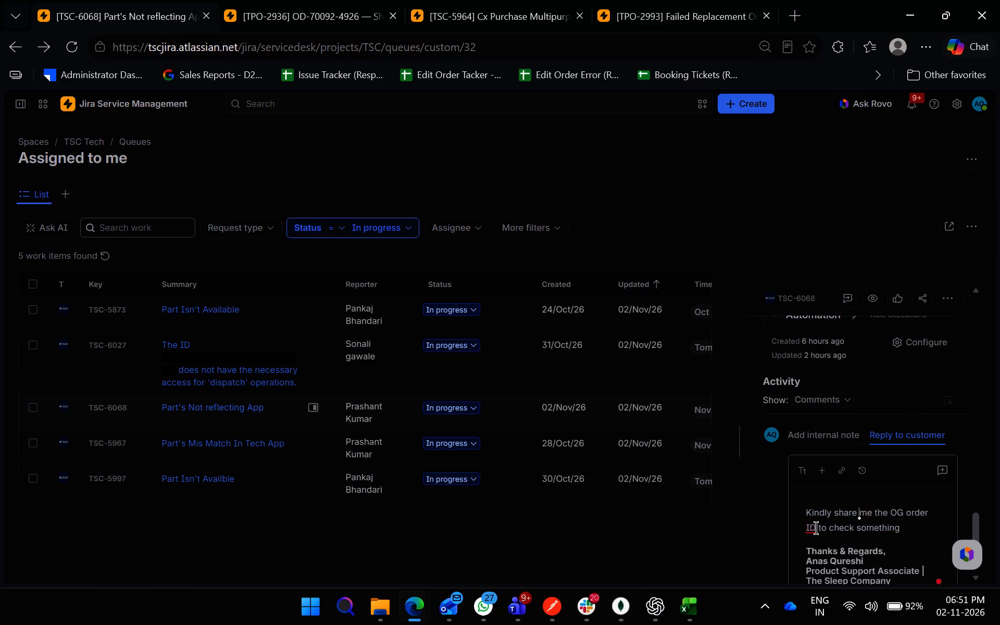
left_click(859, 436)
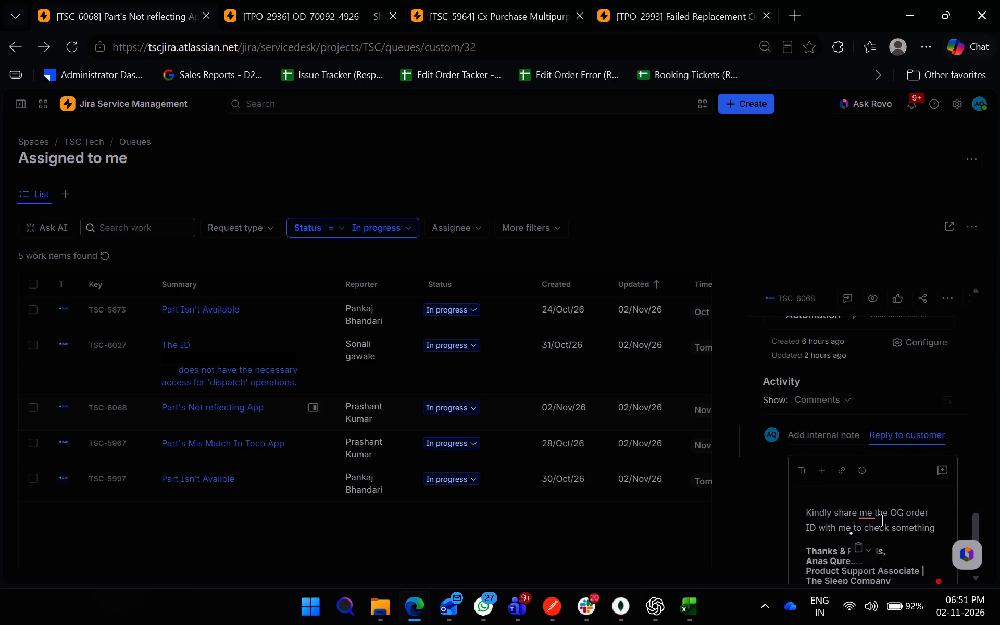
left_click(904, 419)
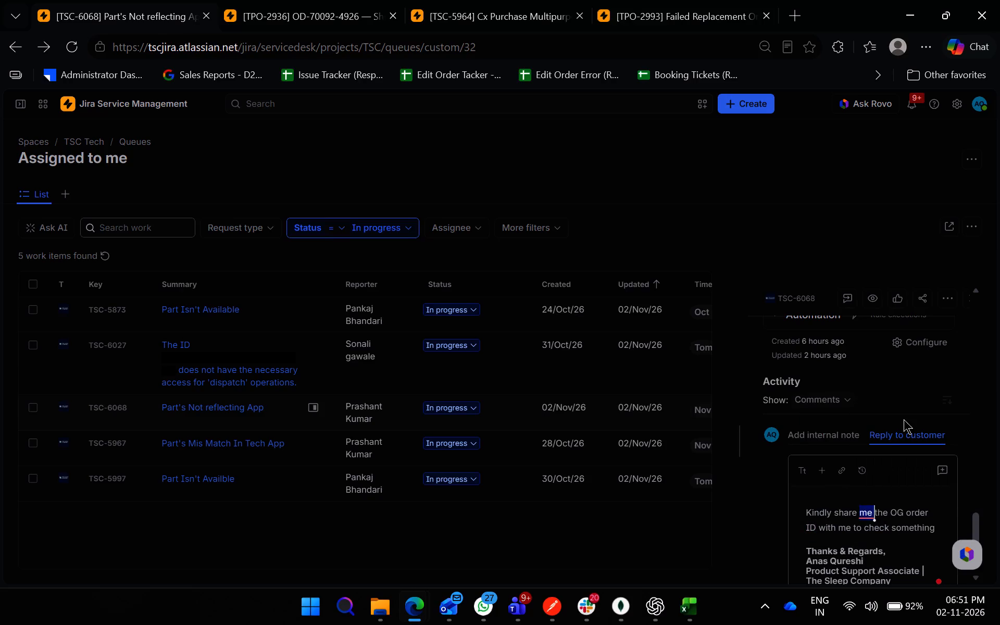
scroll(858, 522, "down", 3)
left_click(804, 551)
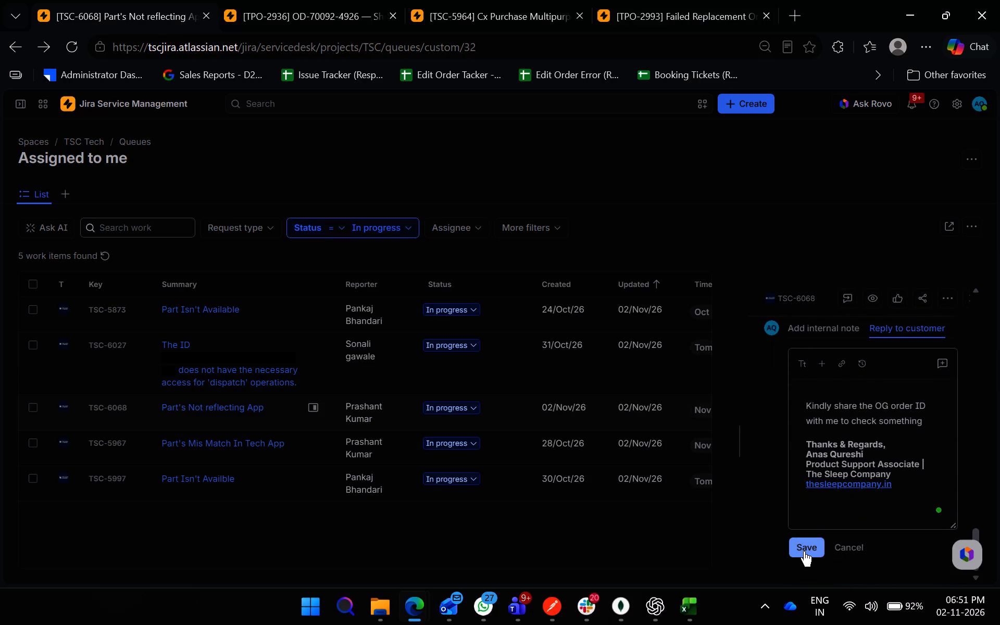
Change ticket TSC-6068's status to Waiting for customer.
scroll(831, 478, "up", 6)
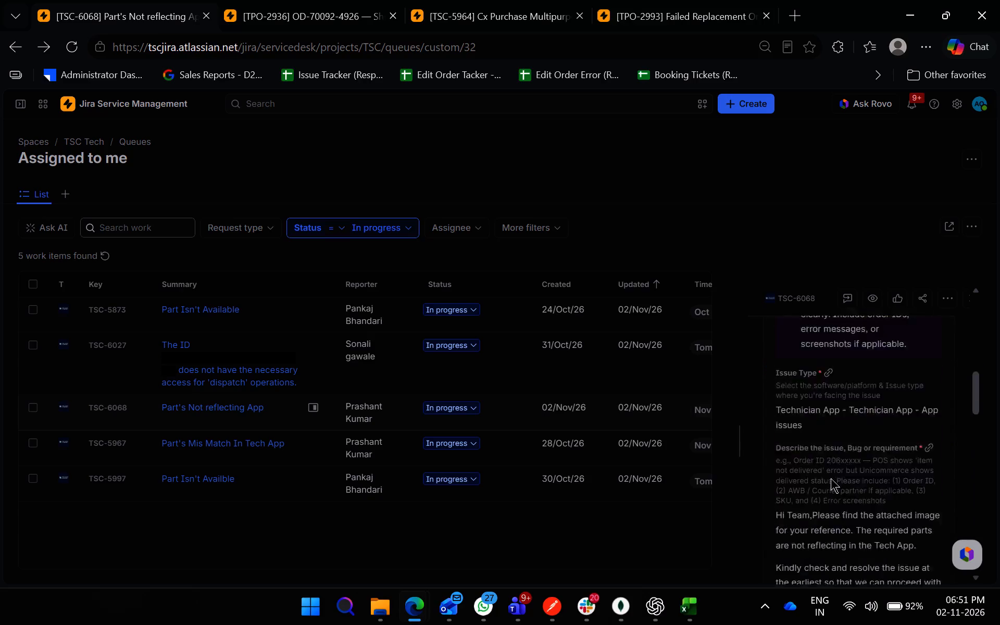
left_click(811, 387)
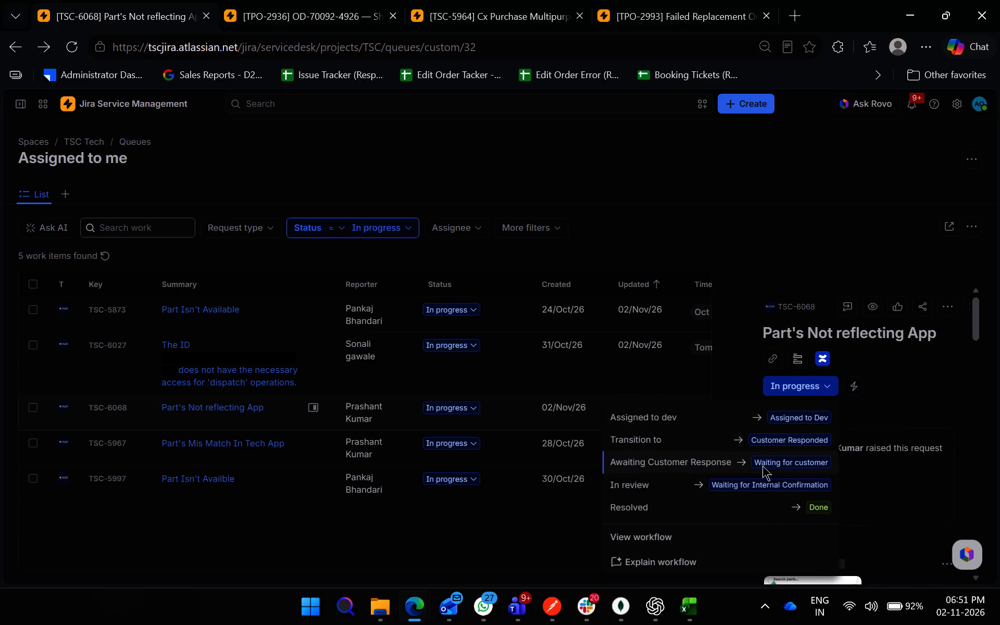
left_click(762, 466)
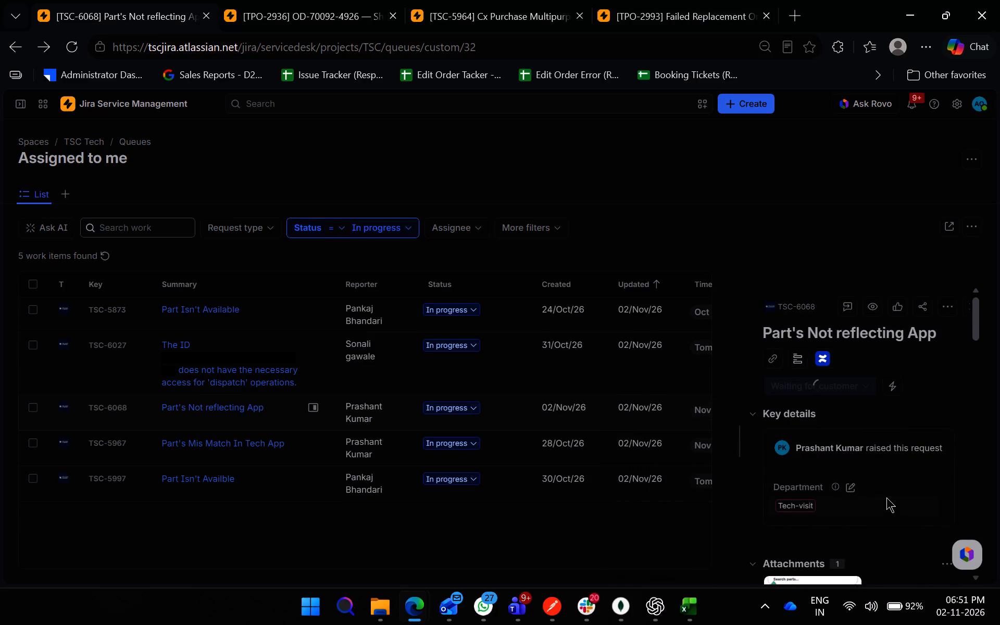
Add the label Incomplete-order-details to ticket TSC-6068.
scroll(886, 497, "down", 7)
scroll(886, 497, "up", 2)
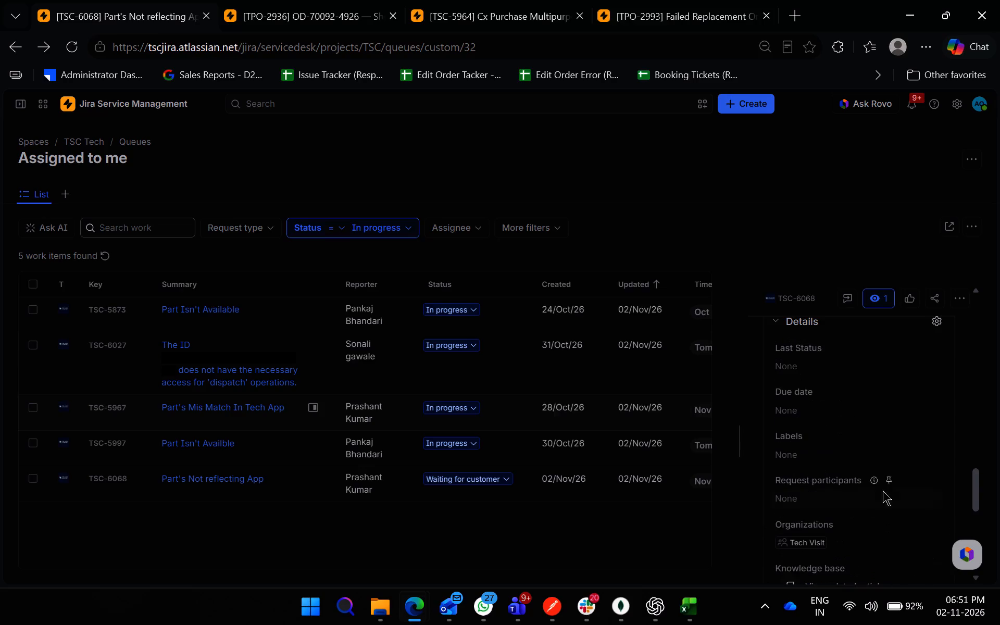
scroll(812, 516, "up", 1)
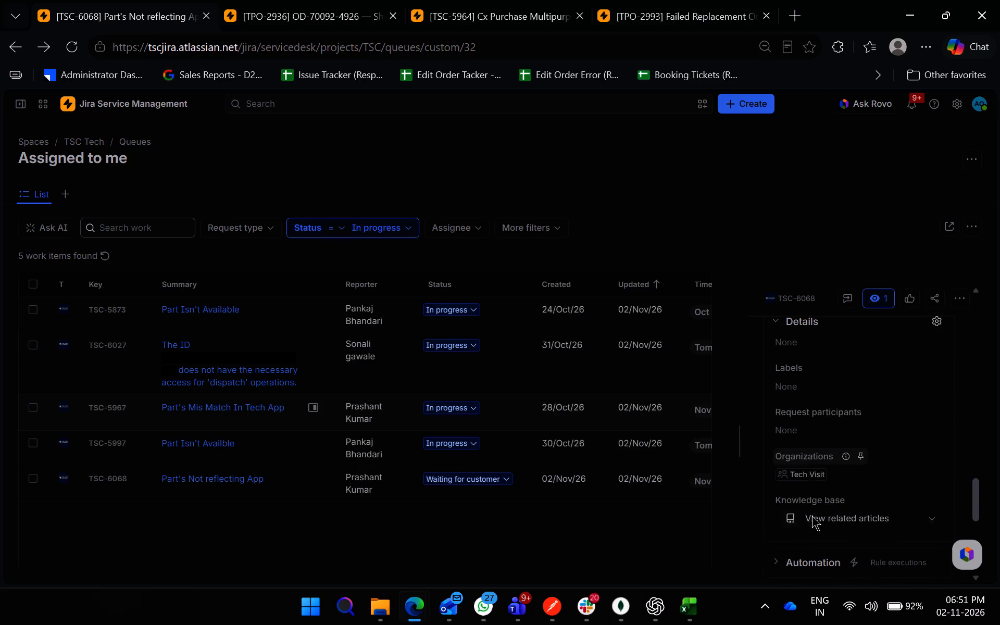
scroll(812, 516, "up", 1)
left_click(803, 517)
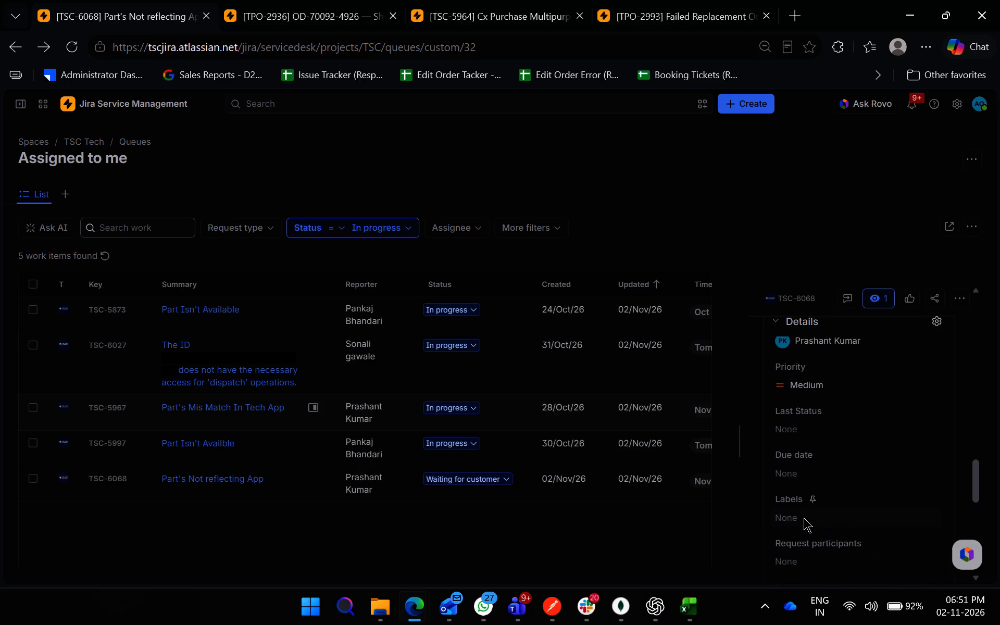
scroll(822, 549, "down", 1)
left_click(819, 548)
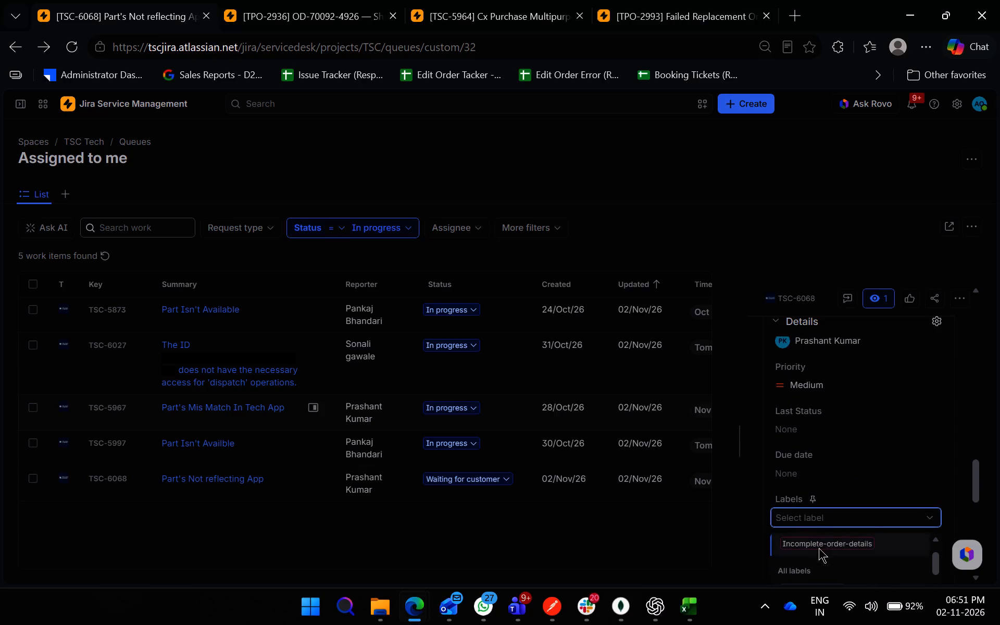
left_click(537, 558)
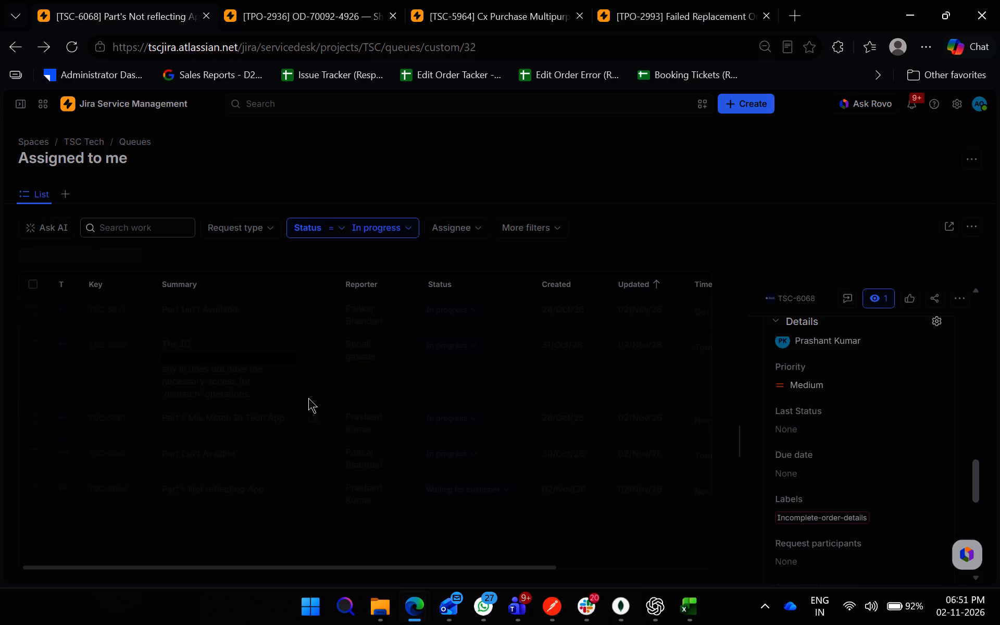
Refresh the list of In progress tickets in the Assigned to me queue.
left_click(111, 258)
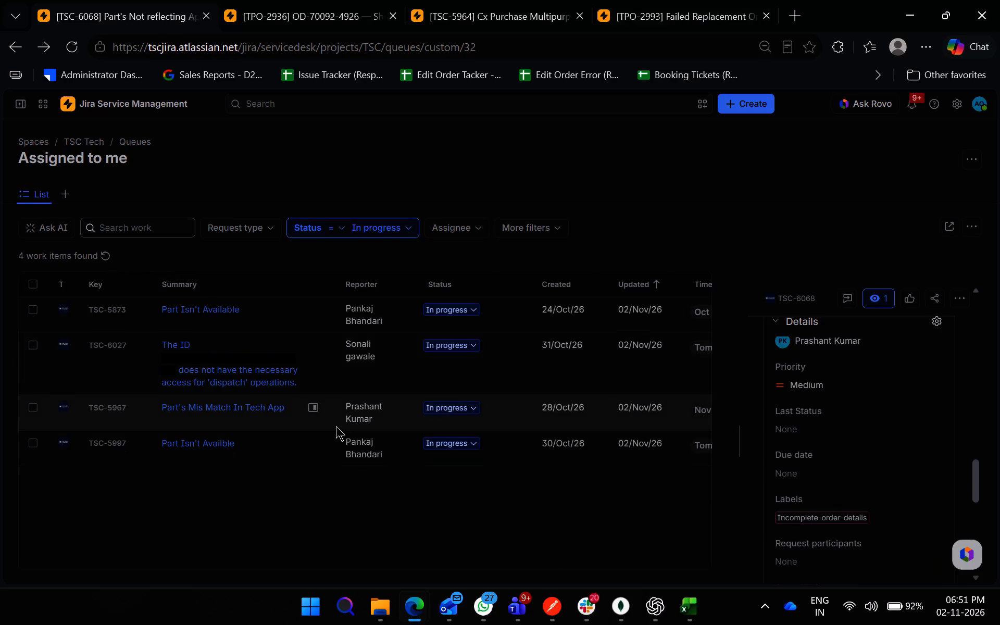
Open ticket TSC-5967, "Part's Mis Match In Tech App", and examine its request details and the issue description in the attached form.
left_click(316, 411)
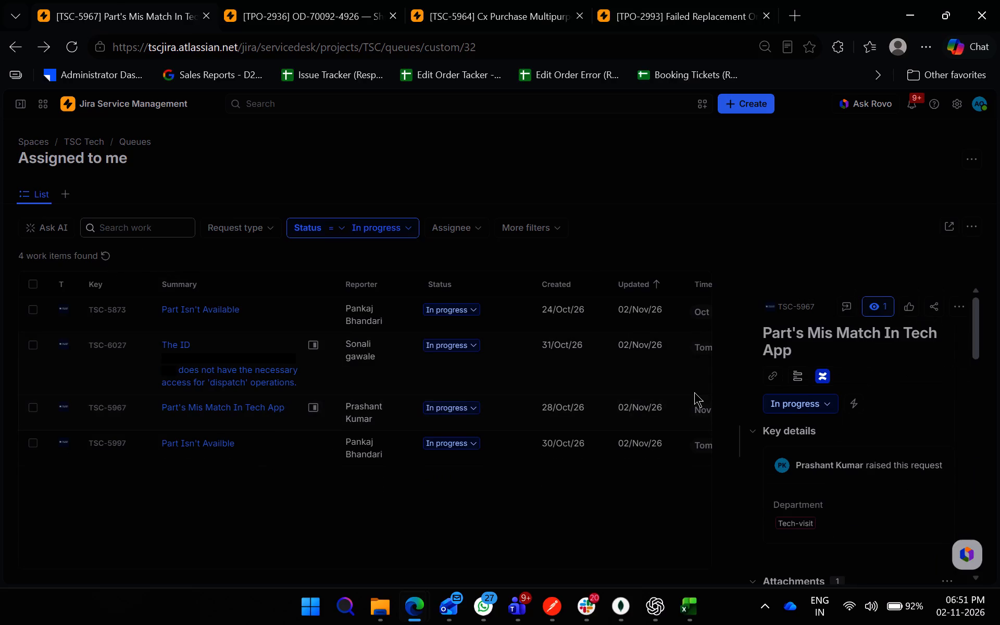
scroll(889, 403, "down", 1)
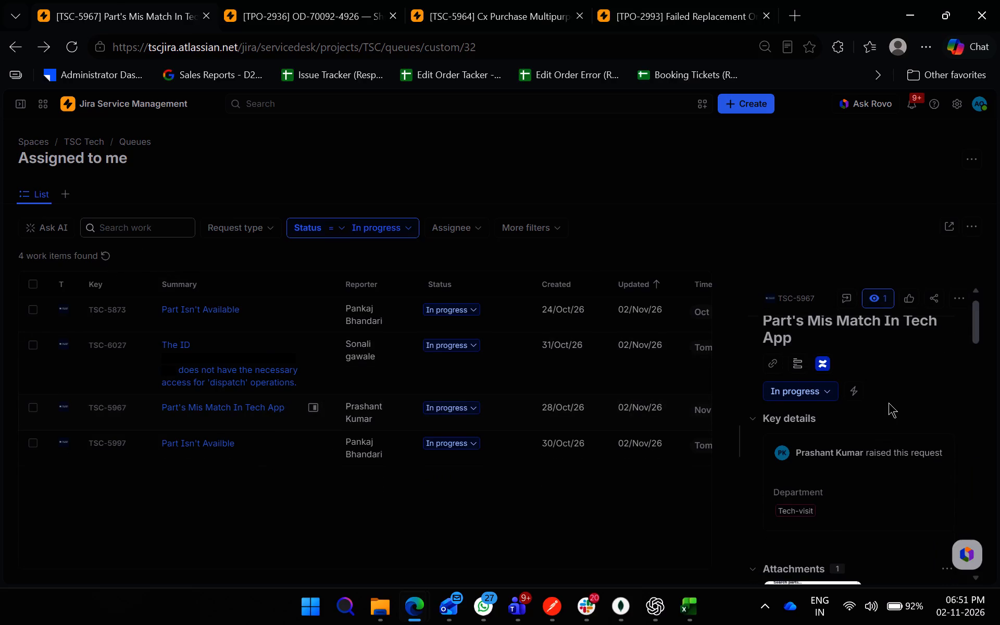
scroll(889, 403, "down", 5)
scroll(889, 403, "up", 1)
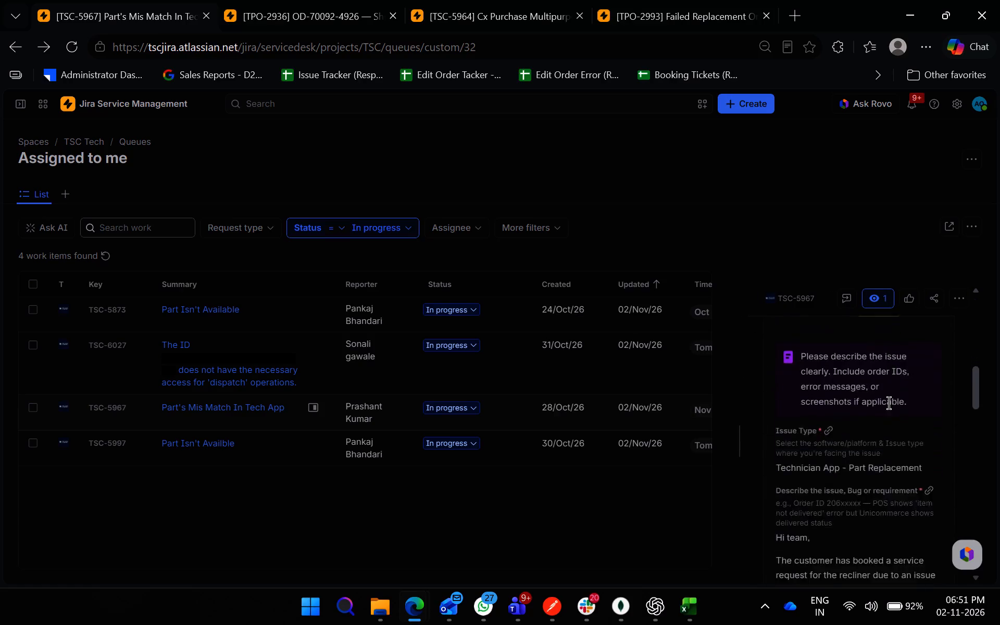
scroll(889, 403, "up", 1)
scroll(889, 403, "down", 1)
scroll(889, 403, "up", 1)
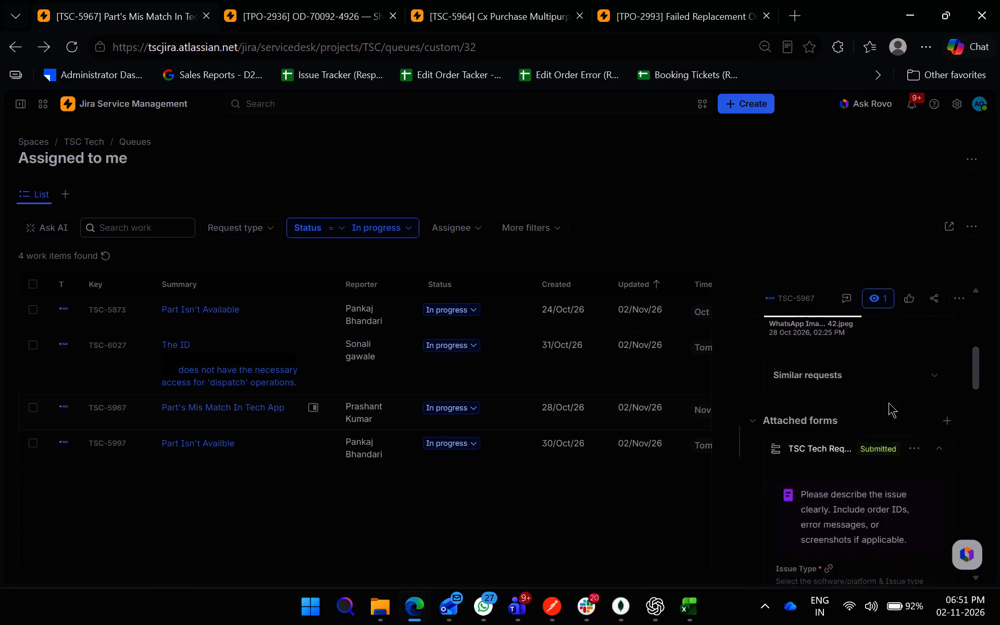
scroll(889, 403, "up", 1)
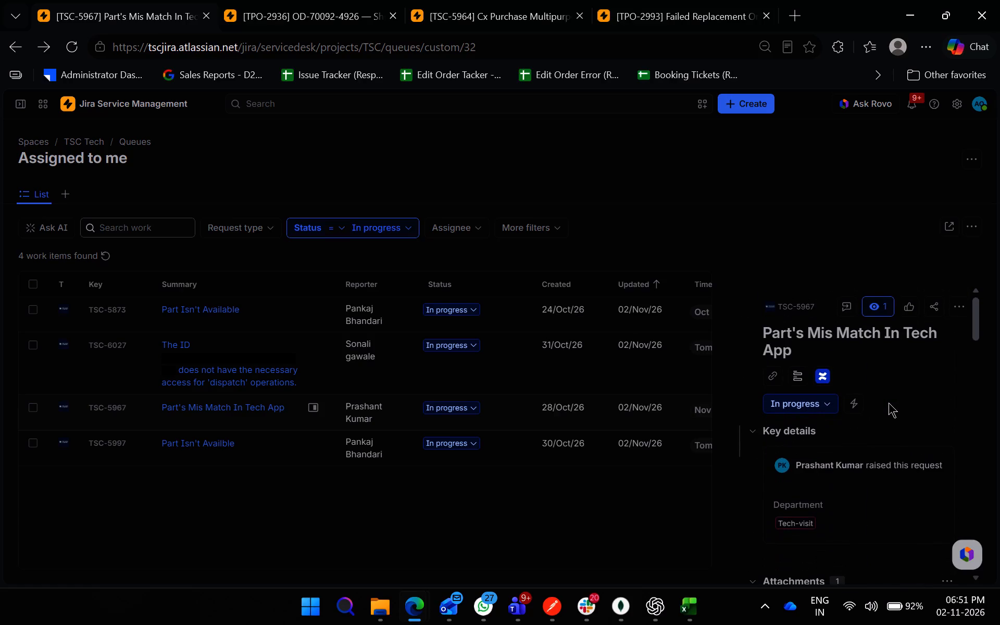
scroll(889, 403, "down", 6)
scroll(889, 403, "up", 5)
scroll(889, 403, "down", 1)
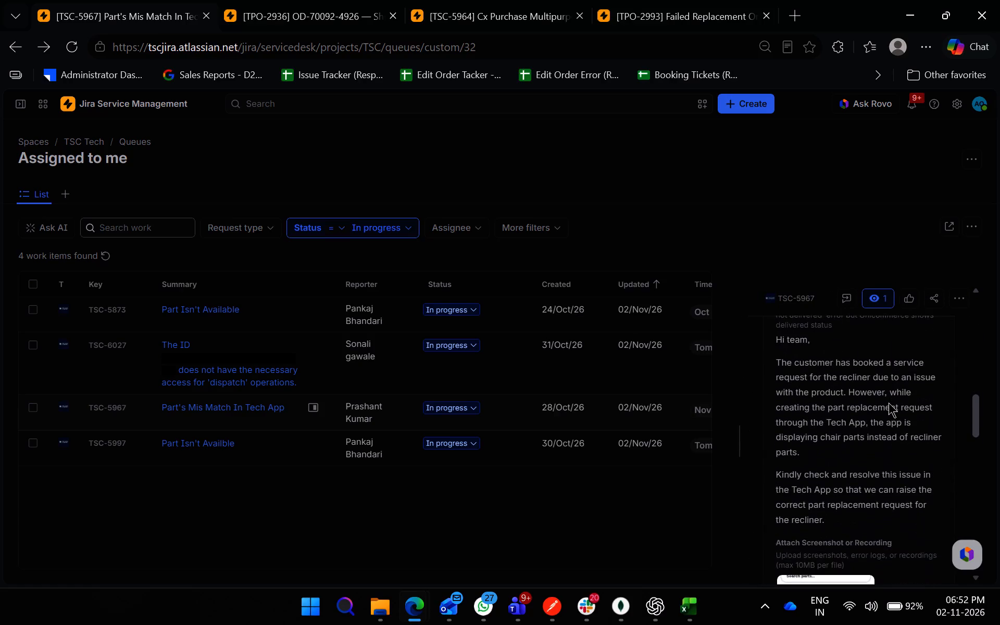
scroll(889, 403, "down", 1)
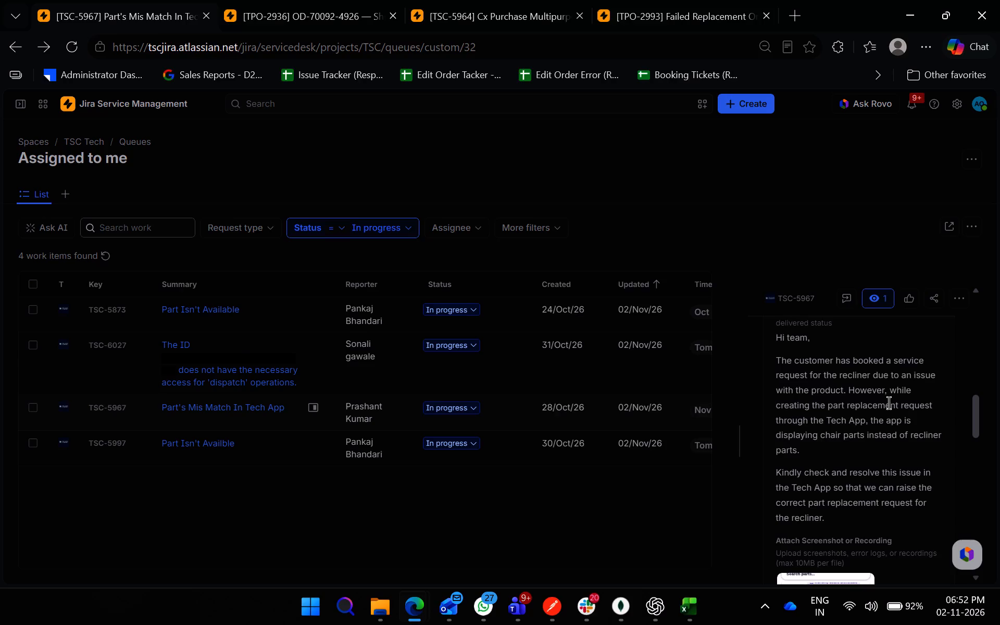
scroll(889, 403, "down", 1)
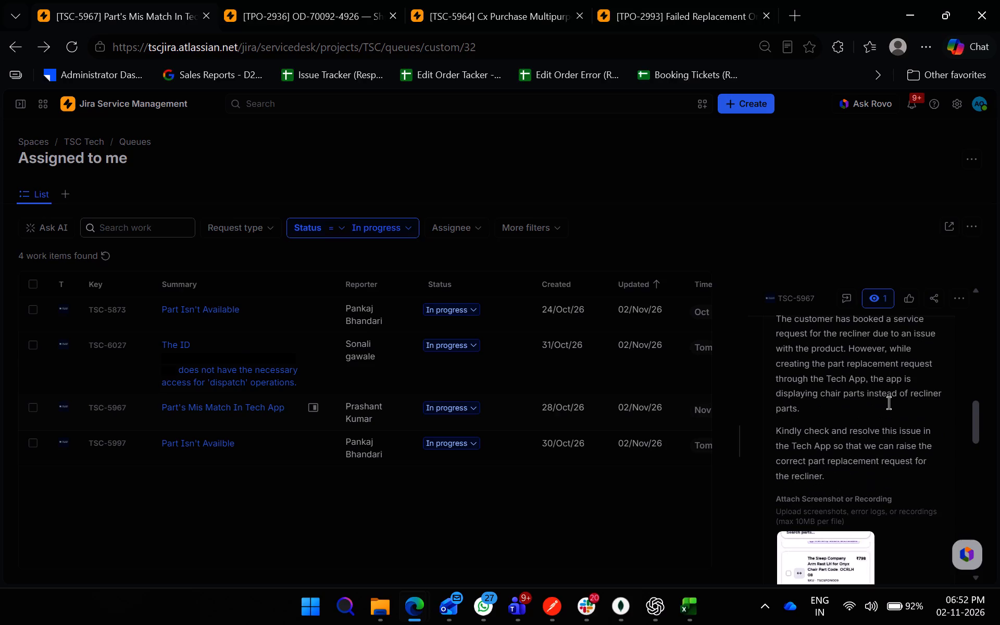
scroll(889, 403, "down", 1)
scroll(889, 403, "up", 1)
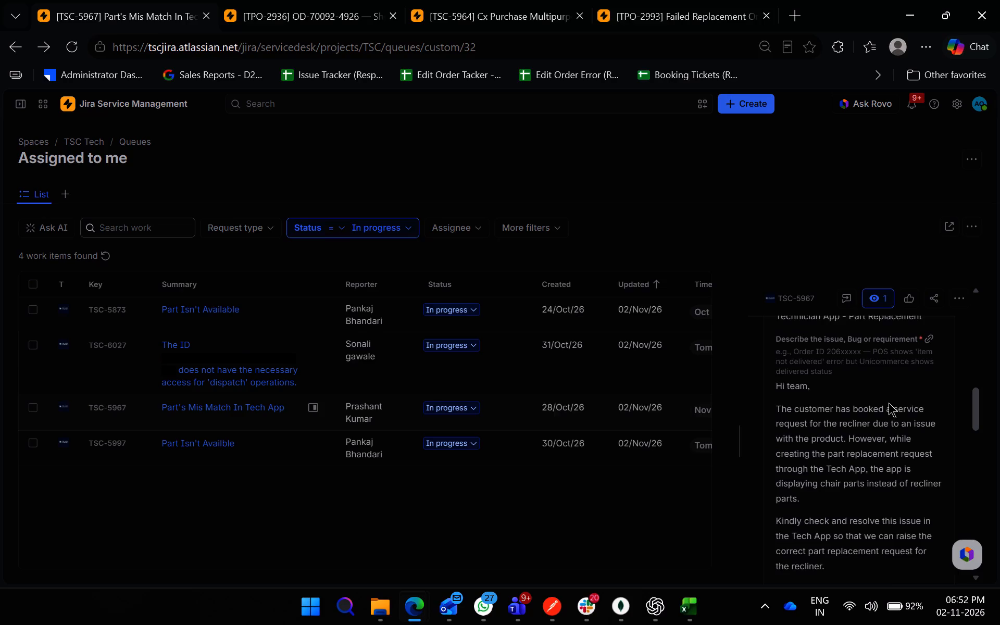
scroll(889, 403, "down", 1)
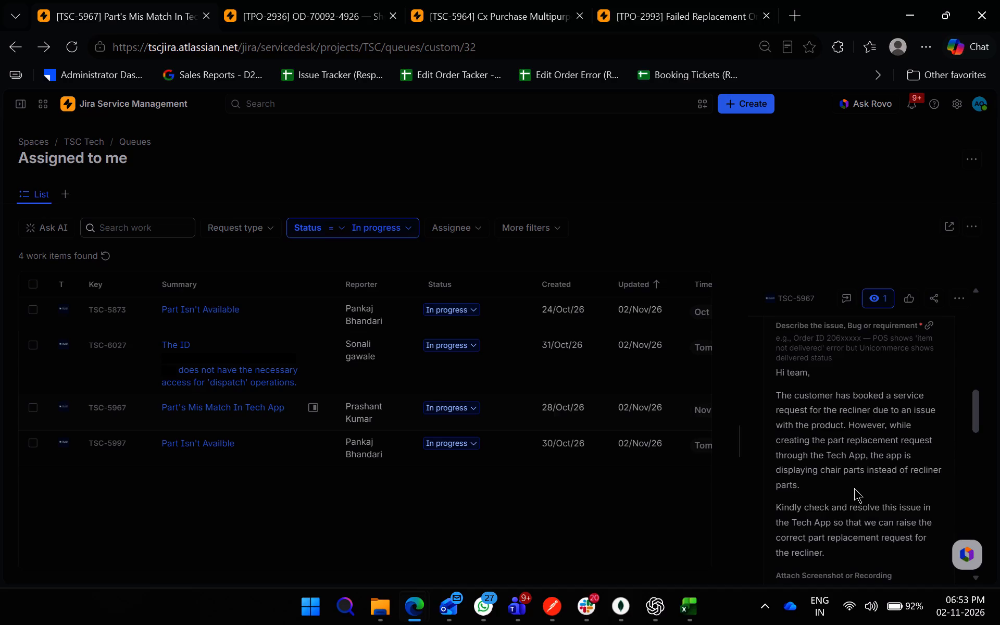
scroll(854, 488, "down", 1)
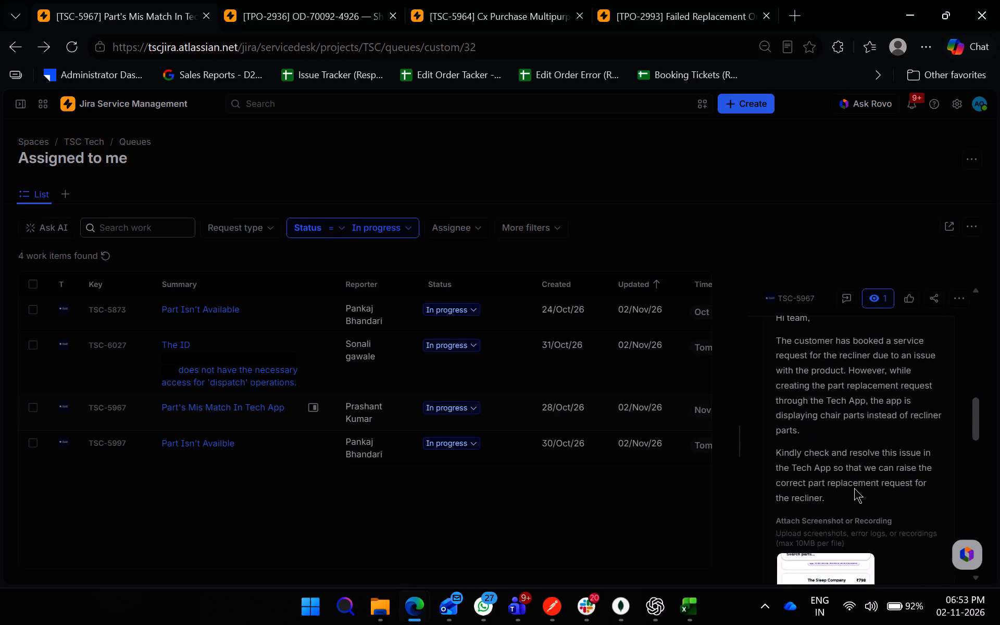
scroll(854, 488, "down", 1)
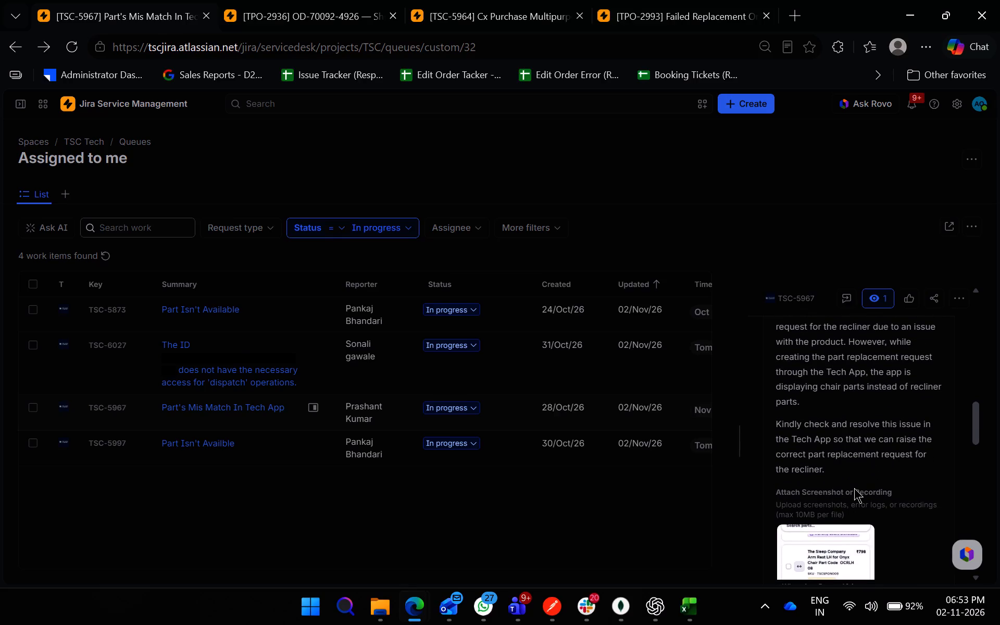
Examine the WhatsApp screenshot attached to TSC-5967's form at full size, viewing it twice, and return to the ticket.
left_click(818, 545)
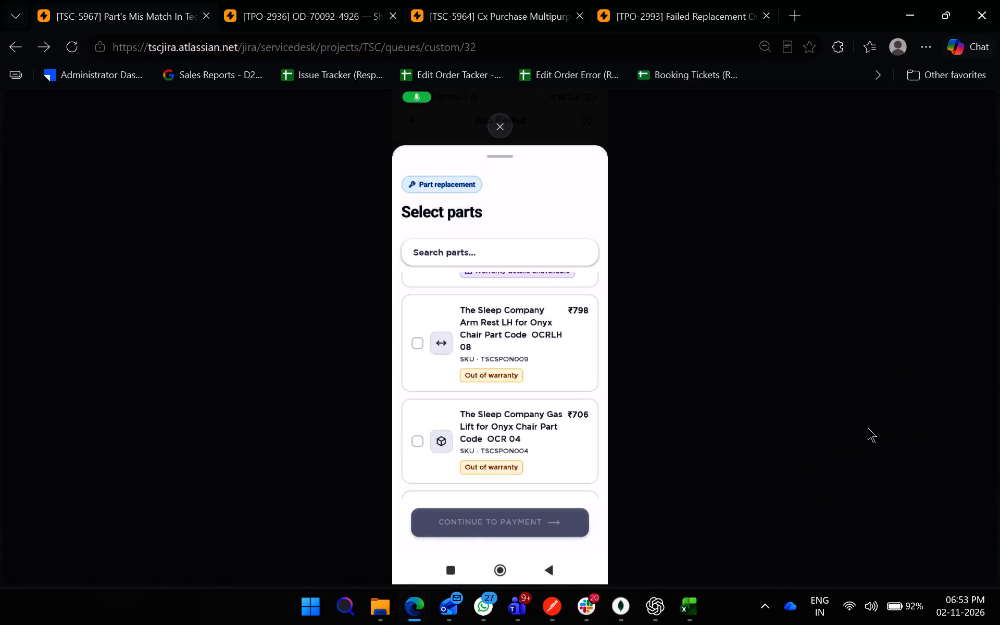
left_click(868, 428)
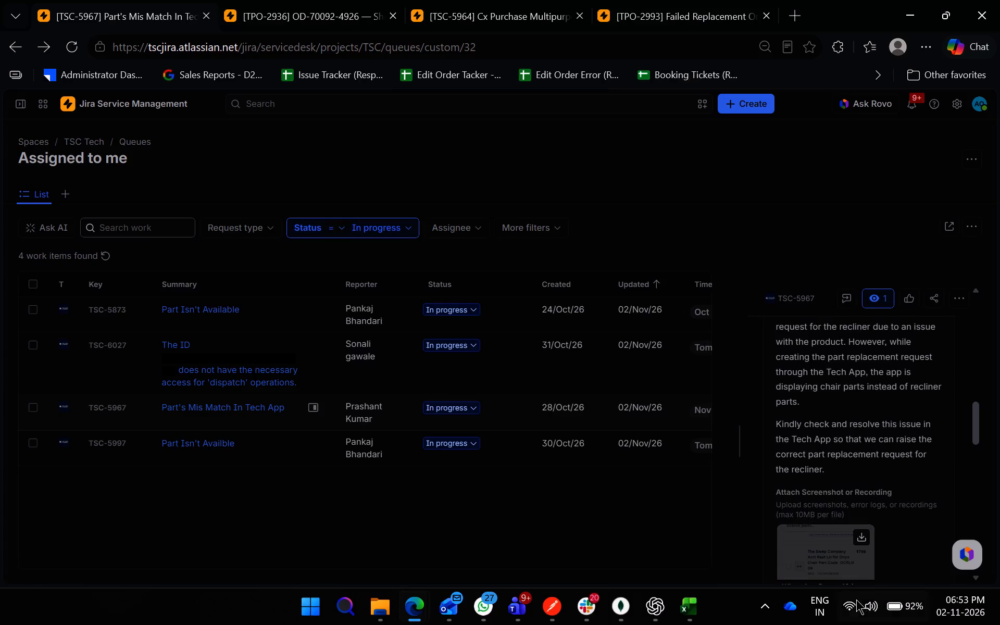
left_click(816, 561)
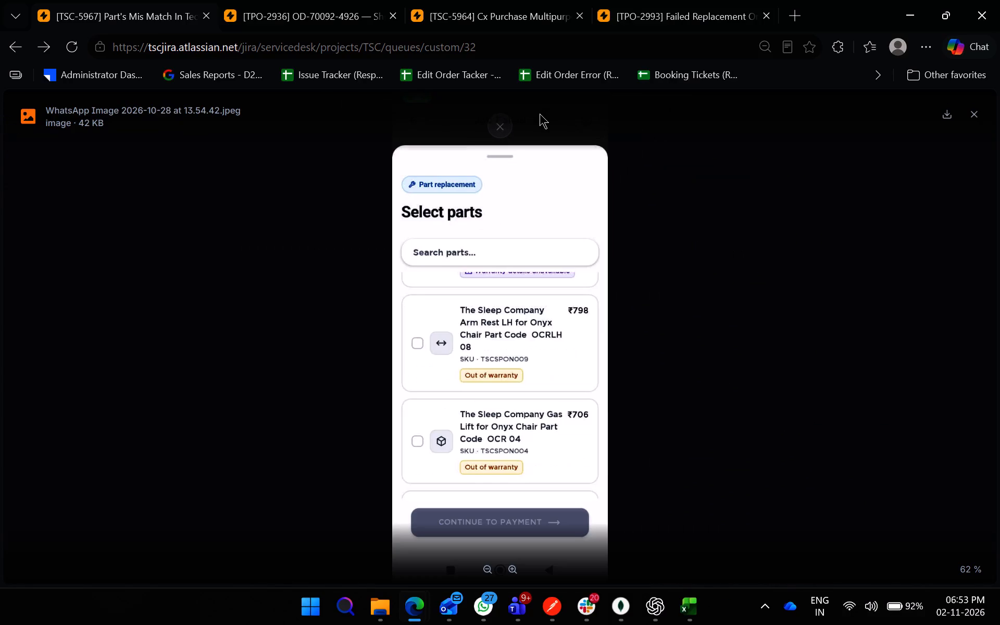
left_click(846, 339)
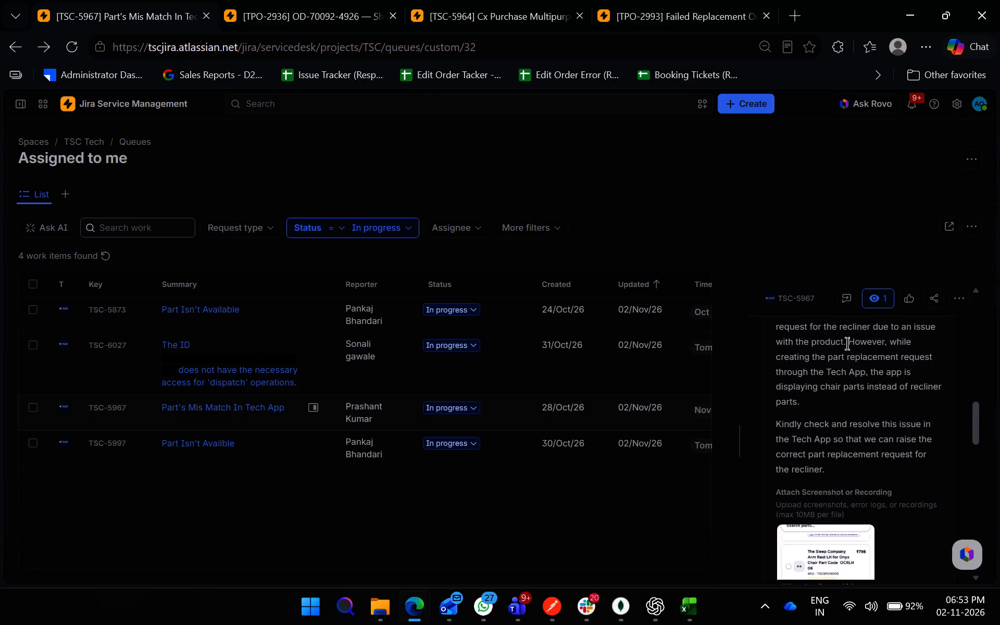
Check ticket TSC-5967's existing labels and comment history for earlier replies to the customer.
scroll(873, 435, "down", 6)
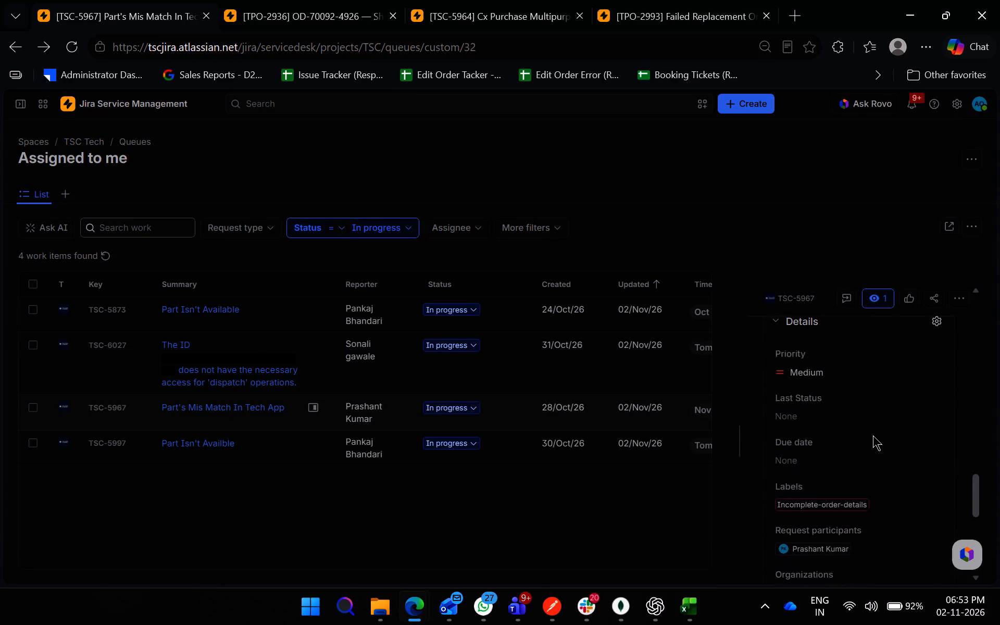
scroll(873, 435, "down", 2)
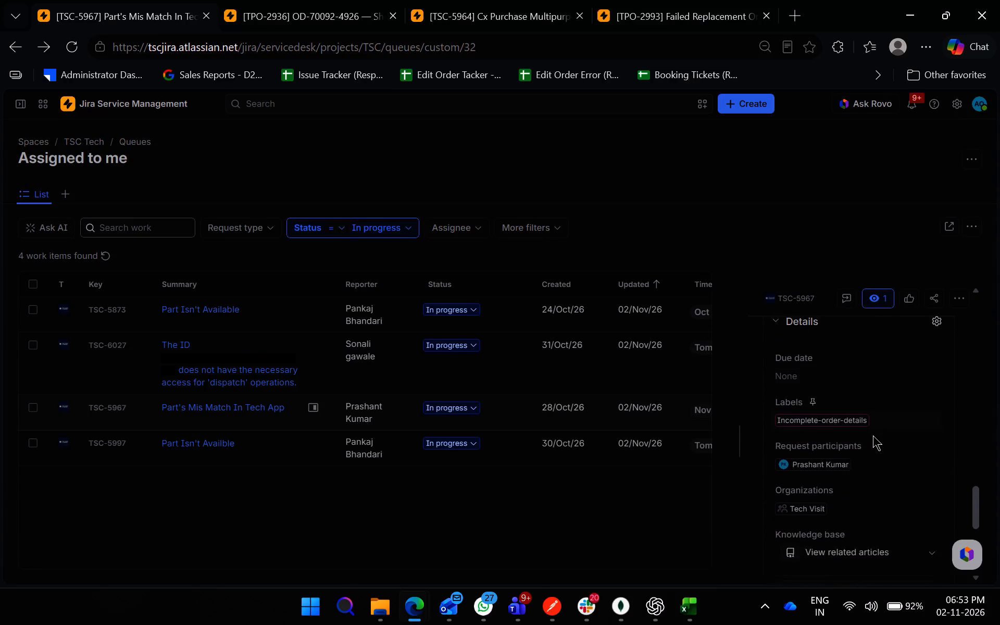
scroll(873, 435, "down", 4)
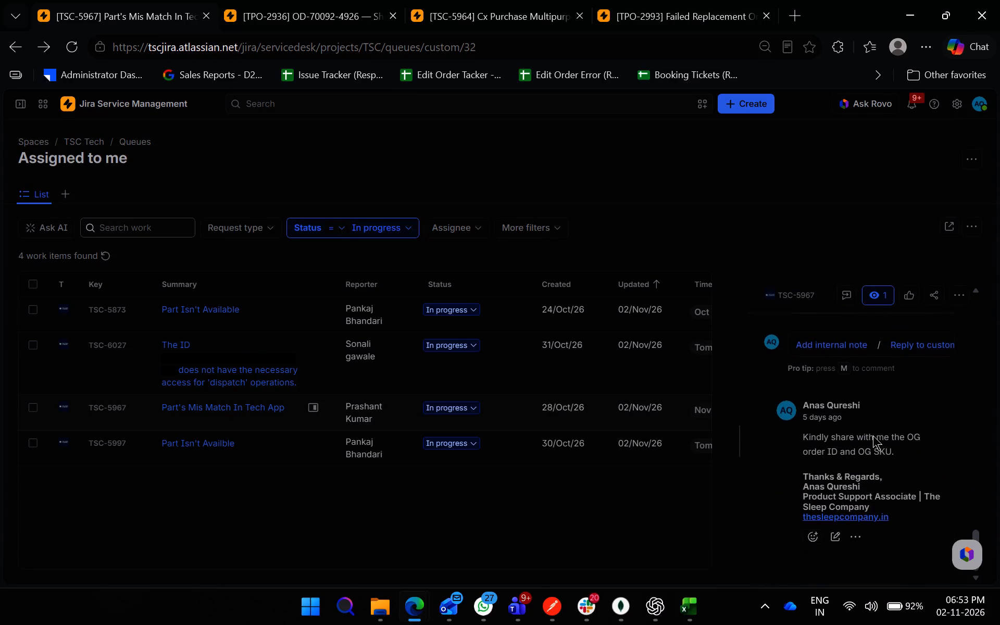
scroll(873, 435, "down", 2)
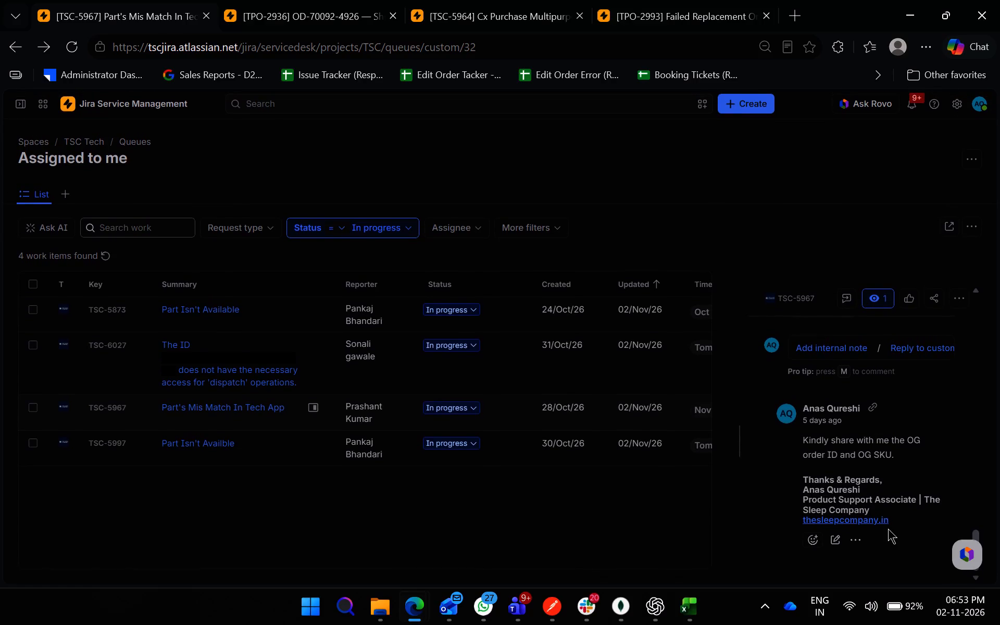
Change ticket TSC-5967's status to Waiting for customer.
scroll(889, 527, "up", 13)
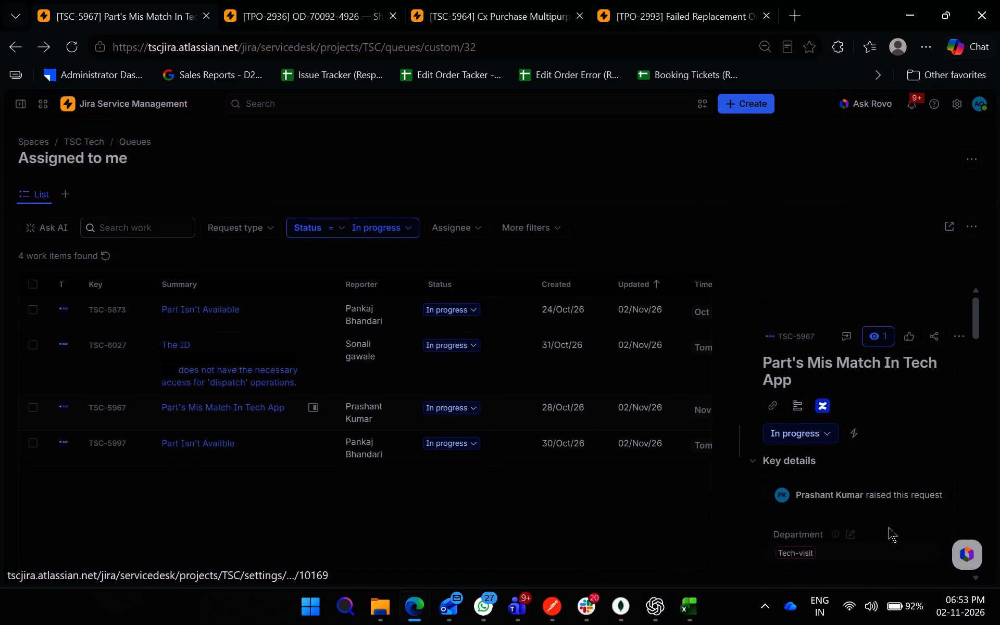
left_click(807, 400)
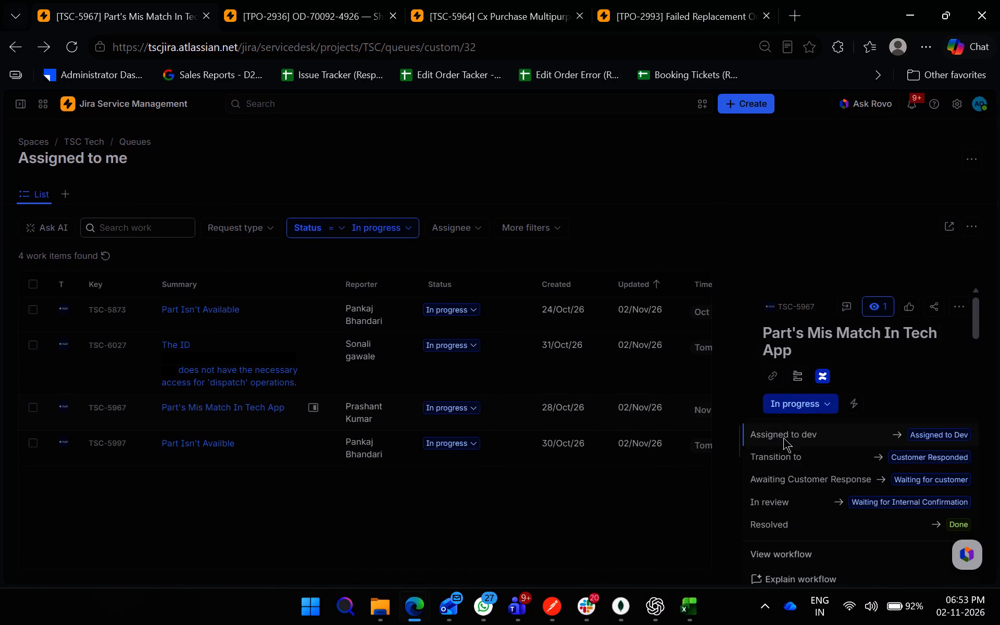
left_click(805, 477)
Copy the link to ticket TSC-5967.
left_click(818, 307)
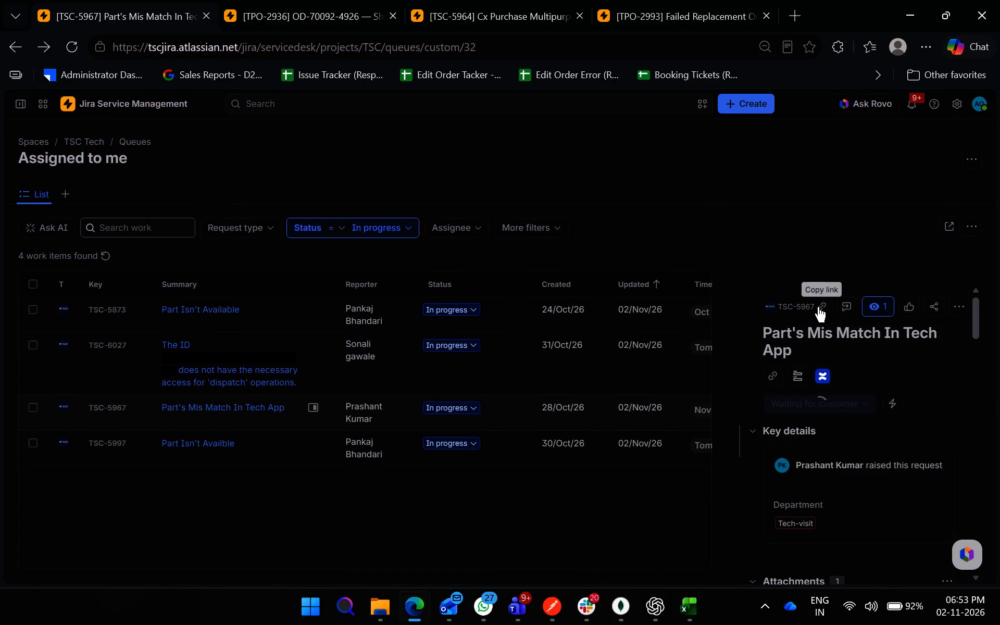
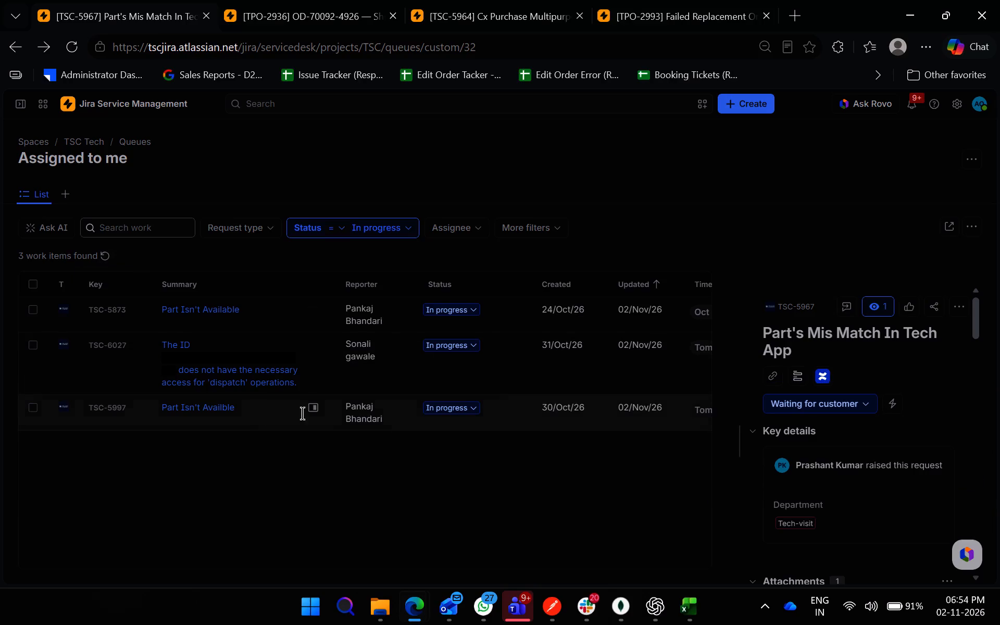
Open ticket TSC-5997 from the in-progress queue and review its issue description, labels and latest comments on the part mapping.
left_click(319, 408)
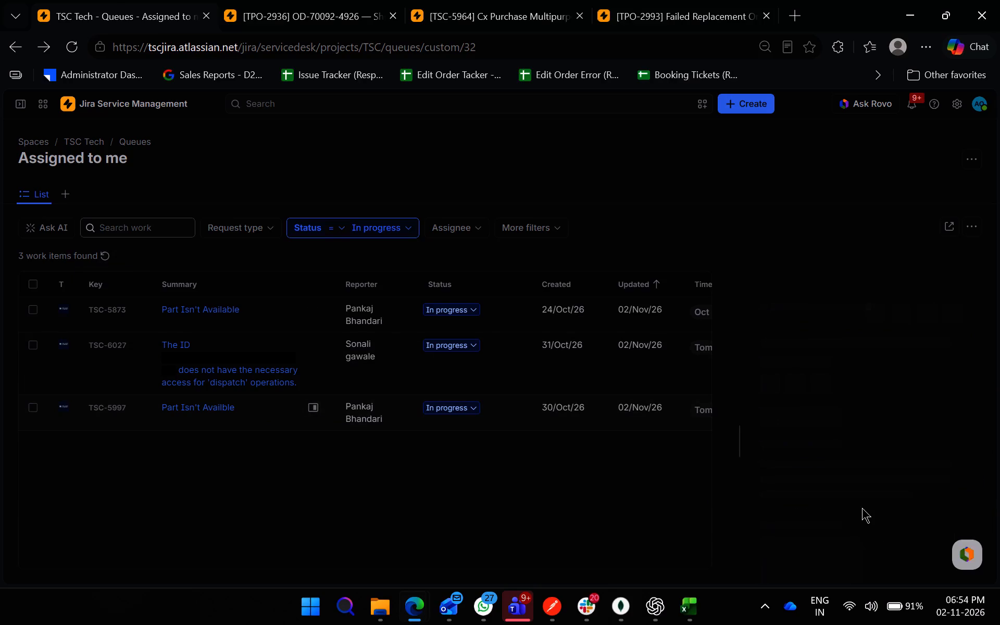
scroll(862, 508, "down", 5)
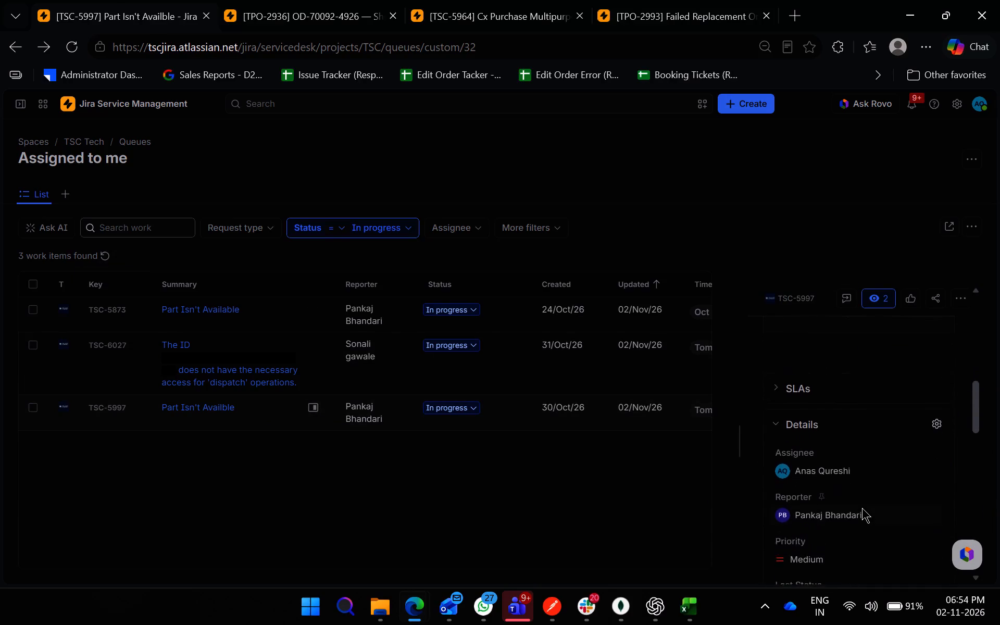
scroll(862, 508, "down", 2)
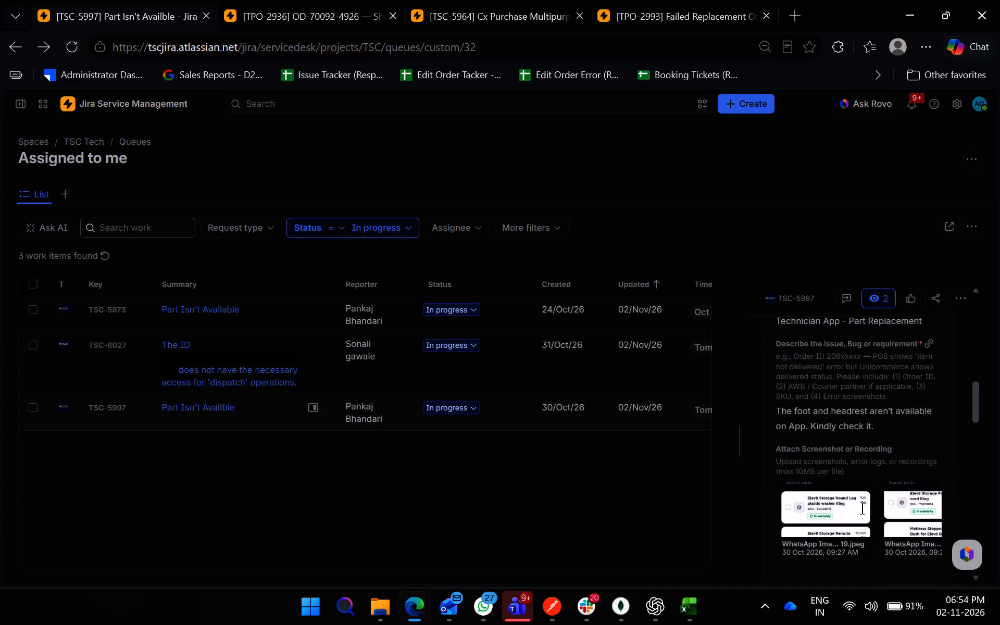
scroll(862, 508, "down", 1)
scroll(862, 508, "right", 1)
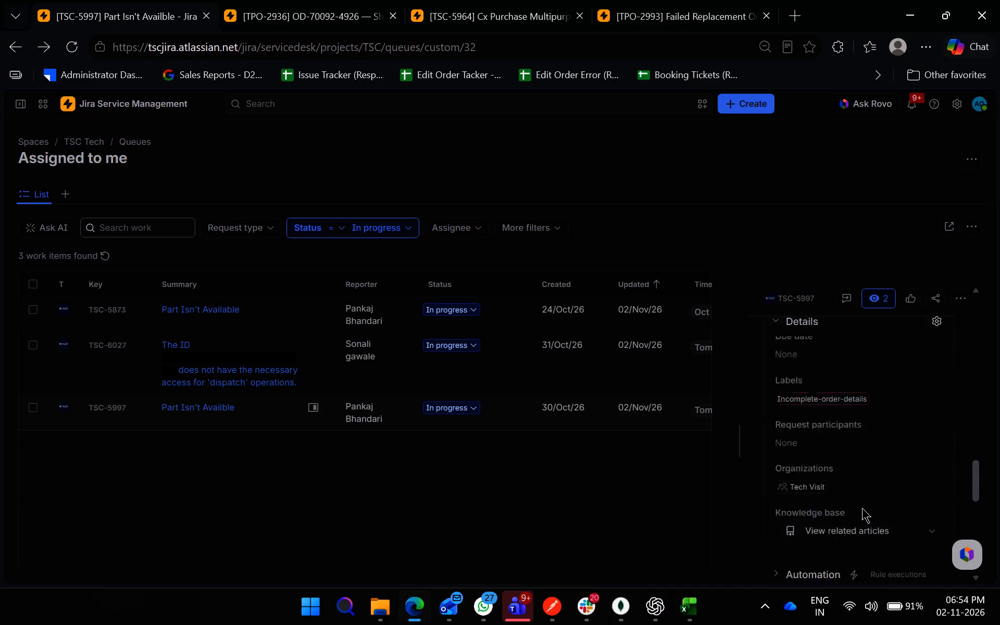
scroll(862, 508, "down", 1)
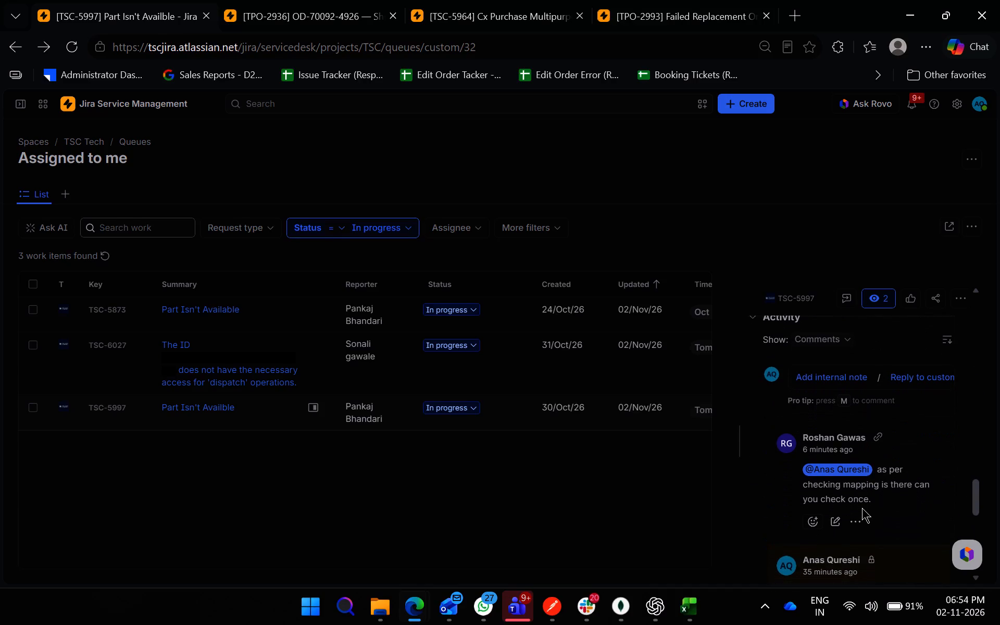
scroll(862, 508, "down", 1)
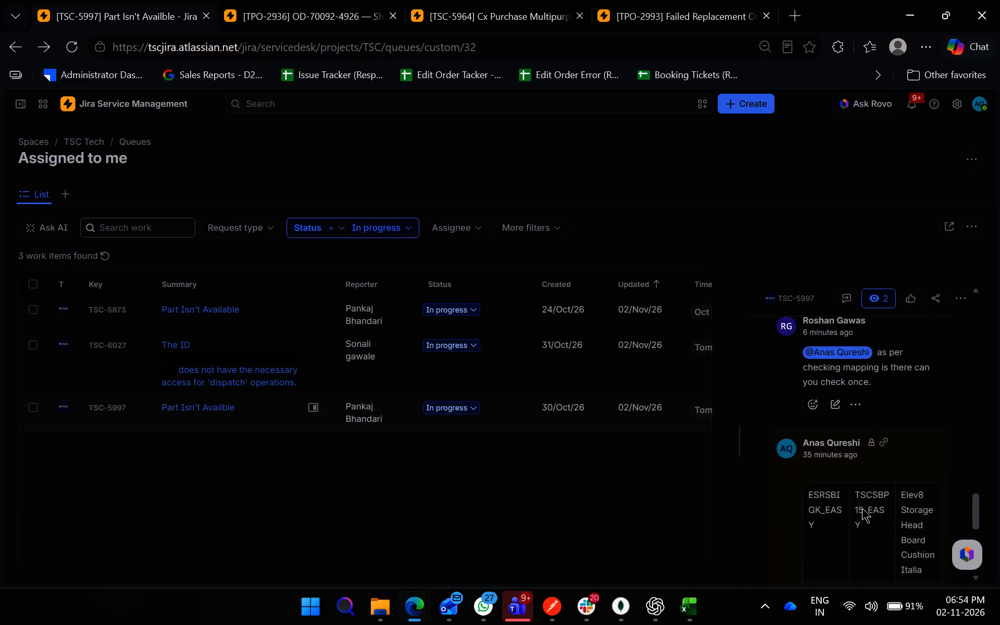
scroll(862, 508, "down", 1)
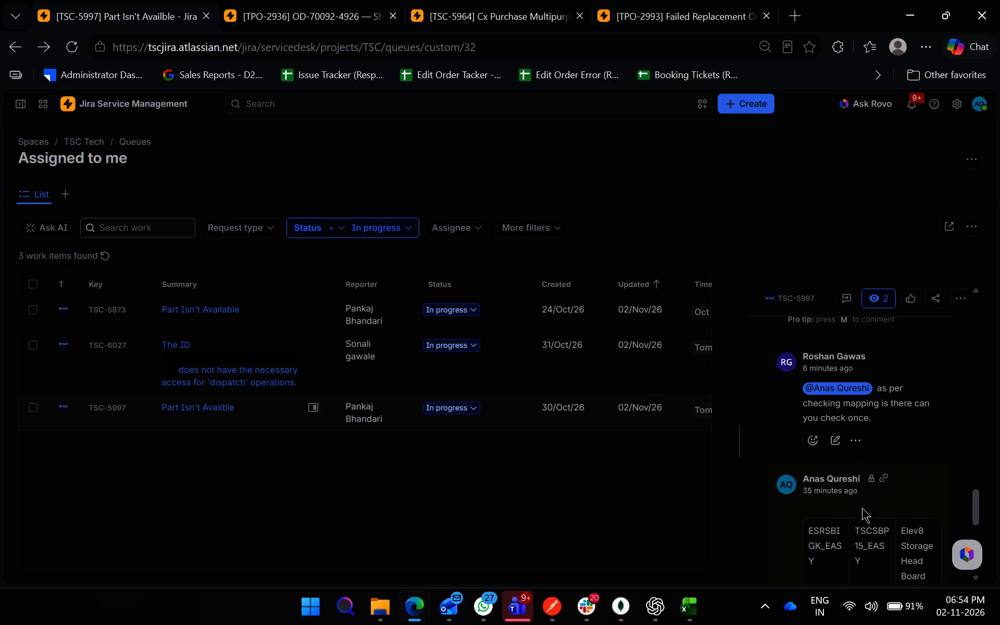
Recheck ticket TSC-5997's comments and issue description, and view its first attached screenshot, WhatsApp Image 2026-10-29 at 18.13.19.jpeg.
scroll(862, 508, "down", 4)
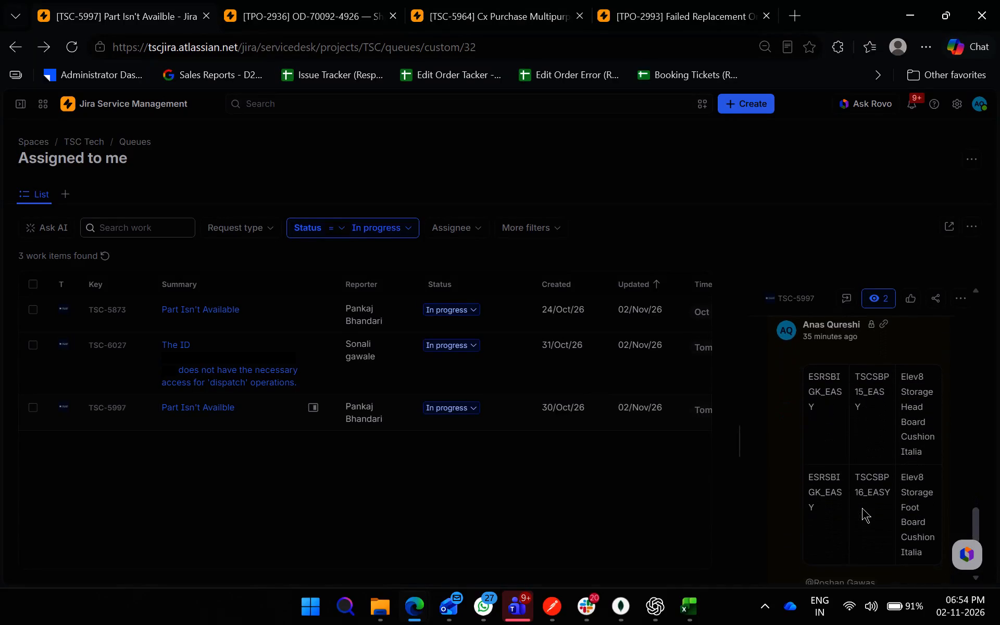
scroll(862, 508, "up", 1)
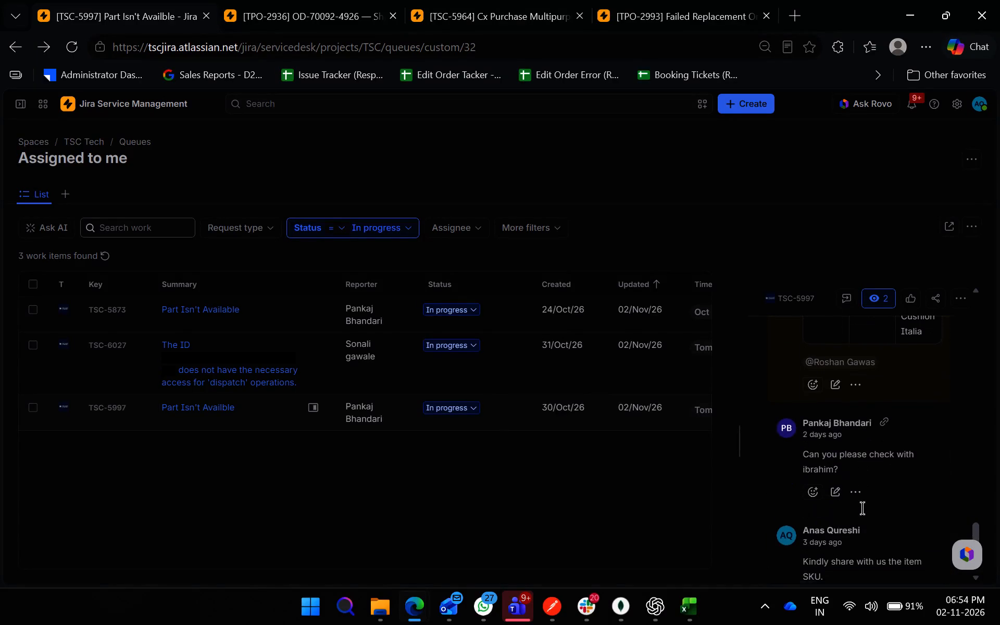
scroll(862, 508, "up", 1)
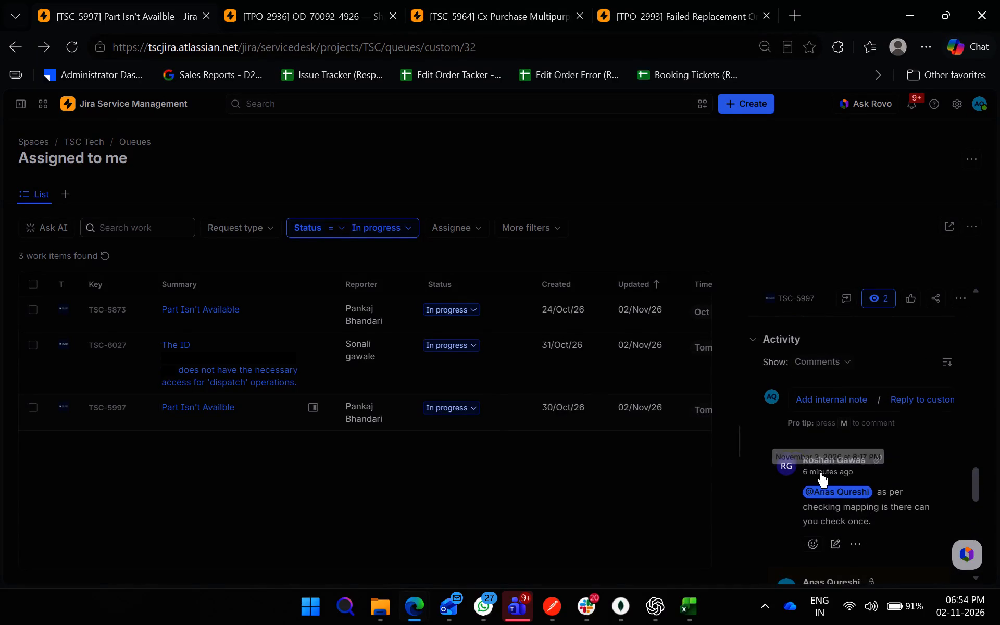
scroll(907, 523, "up", 9)
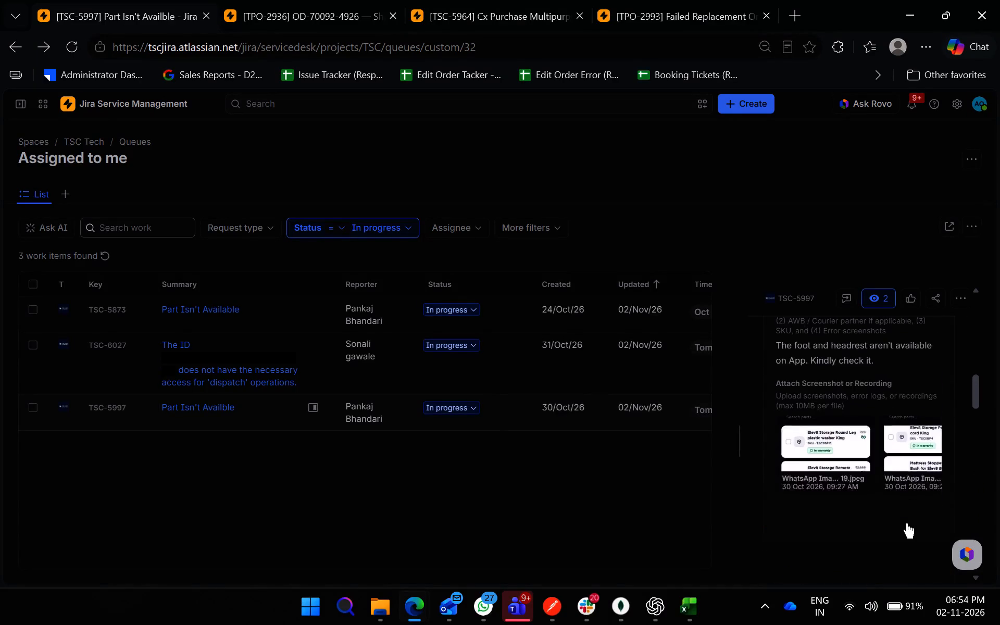
scroll(907, 523, "up", 1)
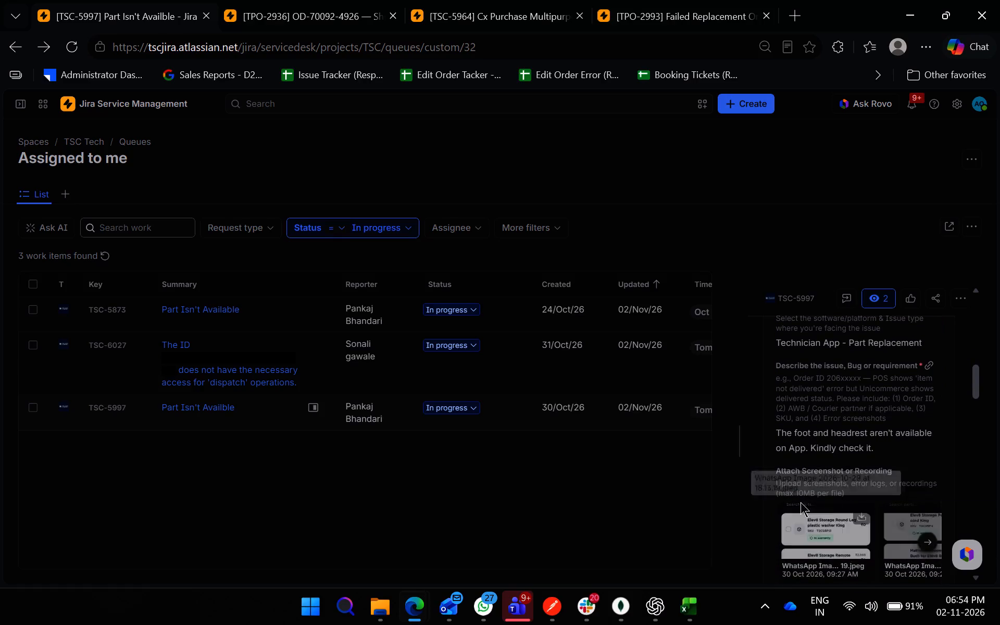
left_click(809, 532)
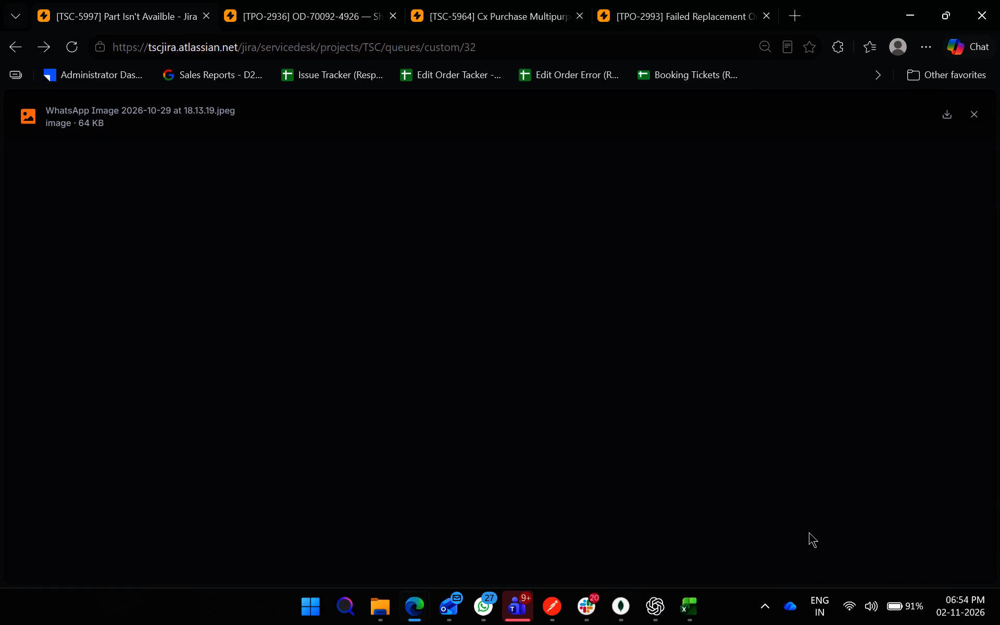
left_click(809, 532)
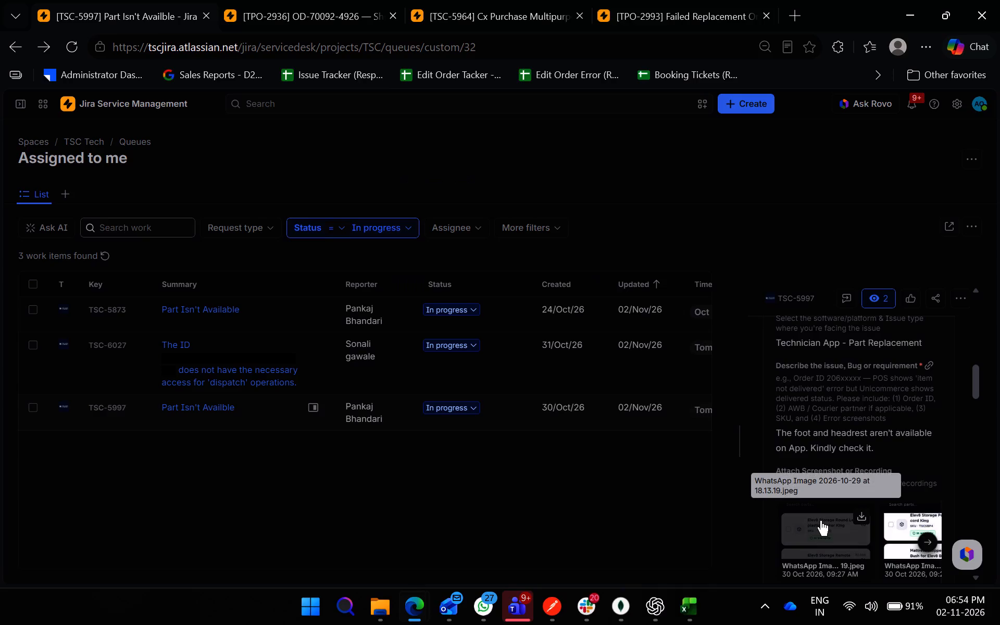
left_click(821, 520)
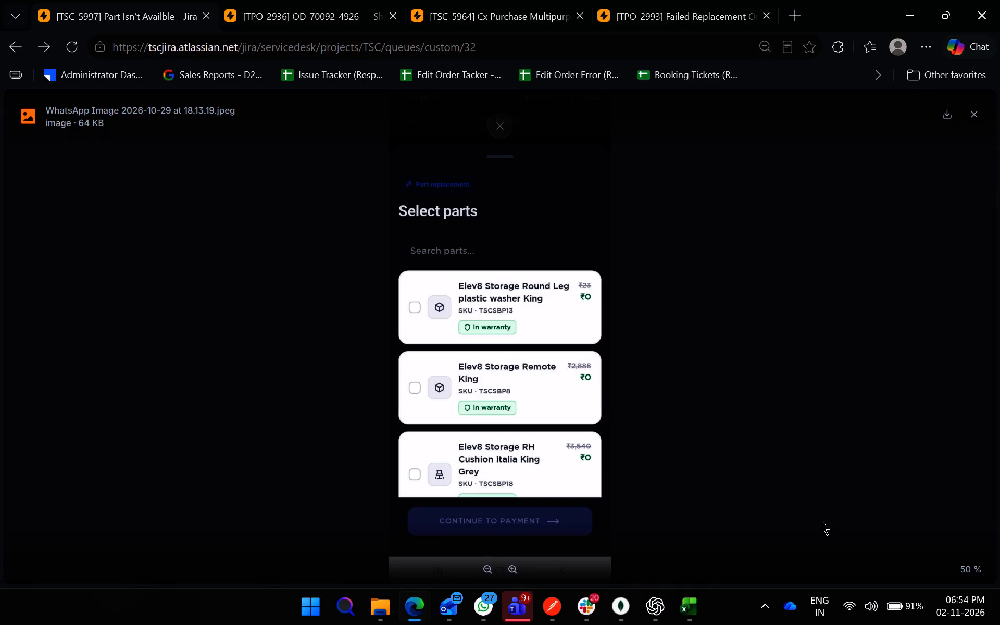
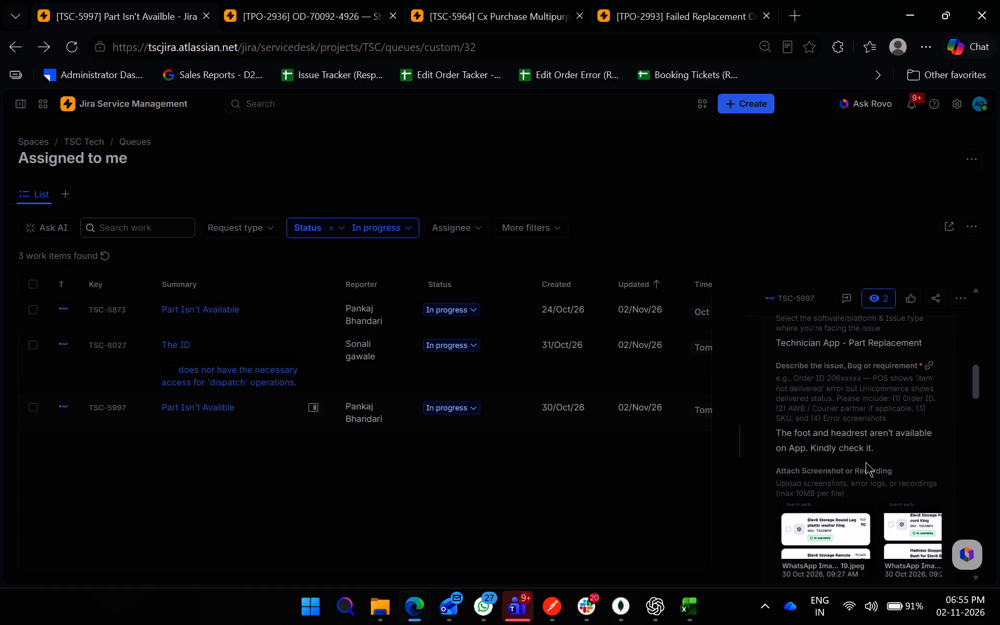
Copy the comment text "as per checking mapping is there can you check once." from the colleague's latest comment on TSC-5997.
scroll(866, 462, "down", 7)
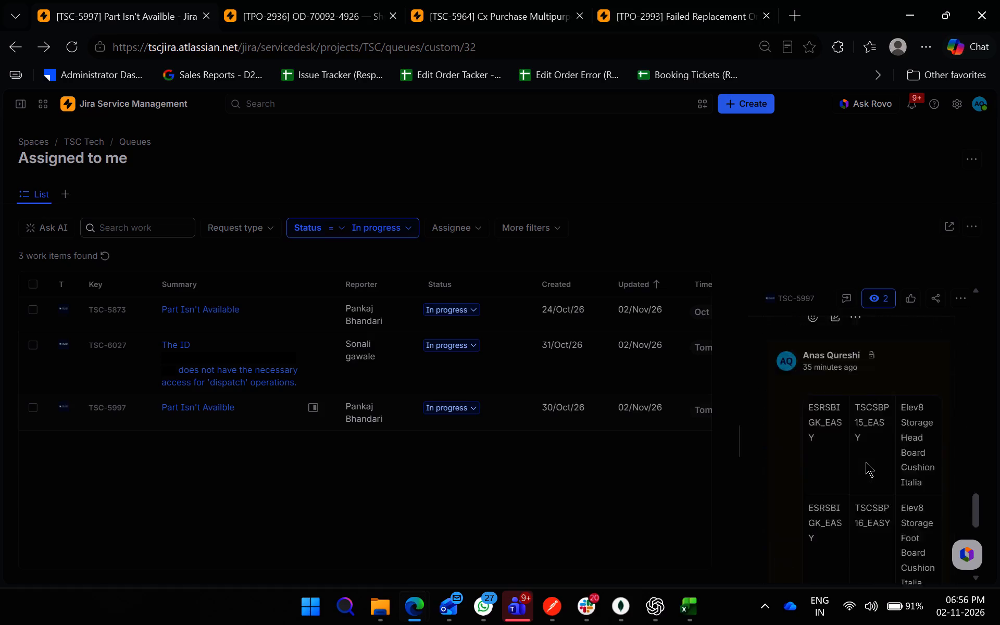
scroll(866, 462, "up", 7)
scroll(866, 462, "down", 1)
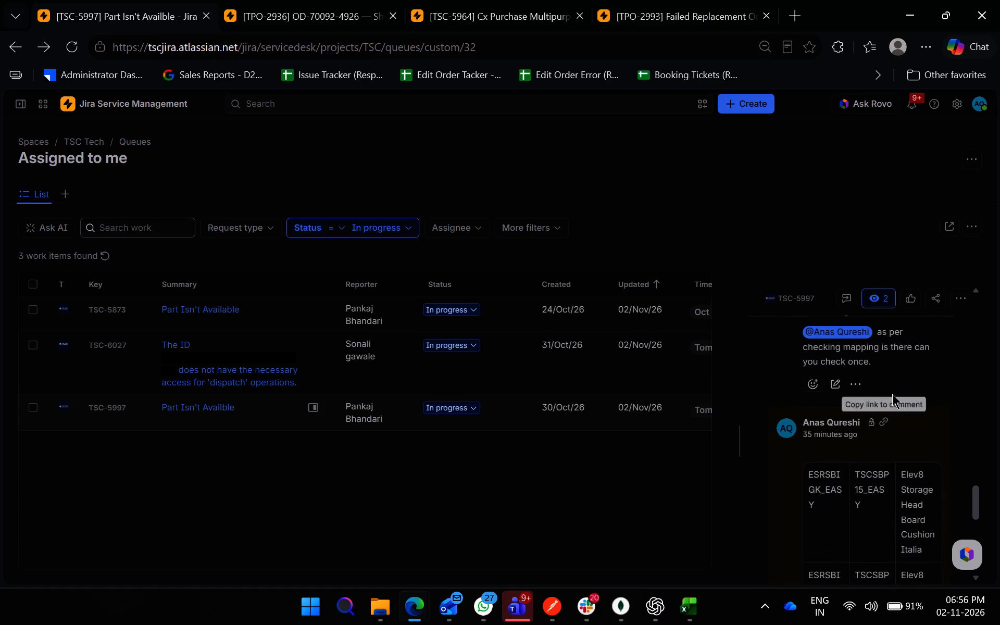
left_click_drag(880, 323, 879, 332)
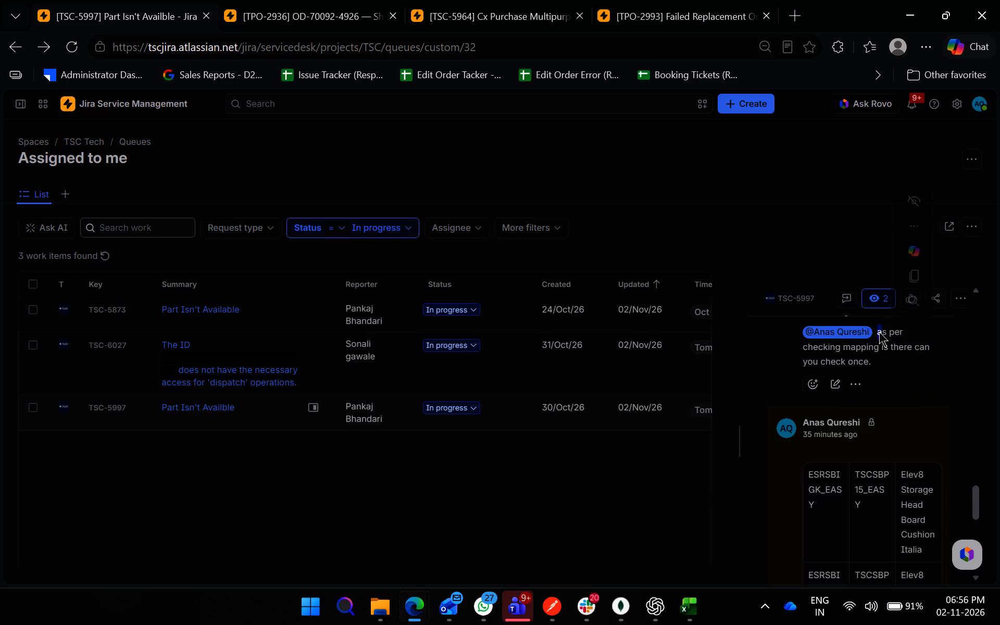
left_click(879, 332)
scroll(879, 332, "up", 1)
left_click(880, 378)
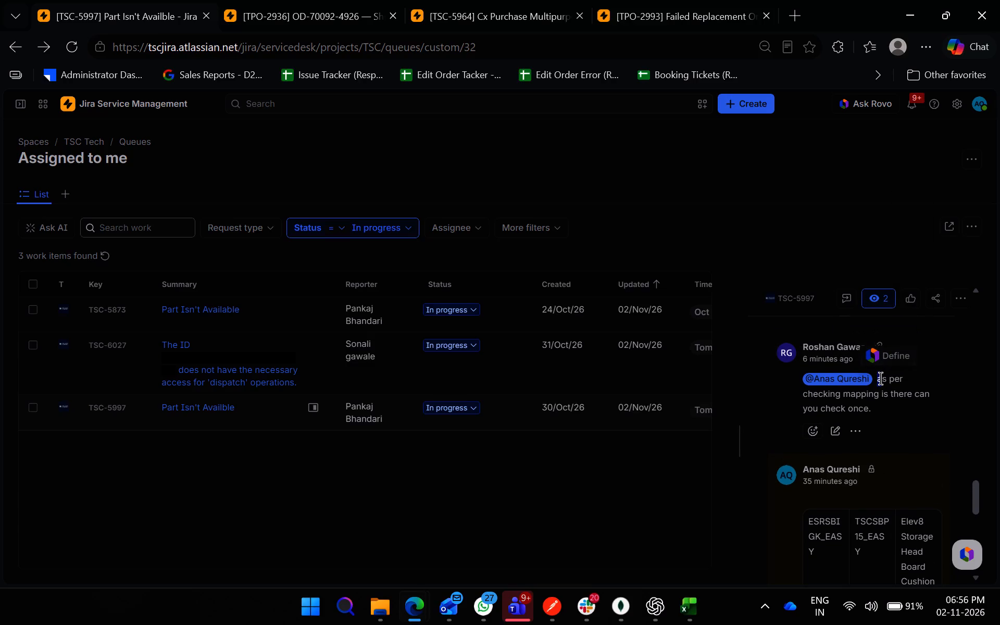
left_click_drag(880, 378, 874, 407)
key("ctrl+c")
key("ctrl+c")
Start a customer reply on TSC-5997 that mentions the reporter, and paste the copied mapping comment above the signature.
scroll(874, 407, "up", 1)
left_click(885, 438)
scroll(885, 438, "up", 1)
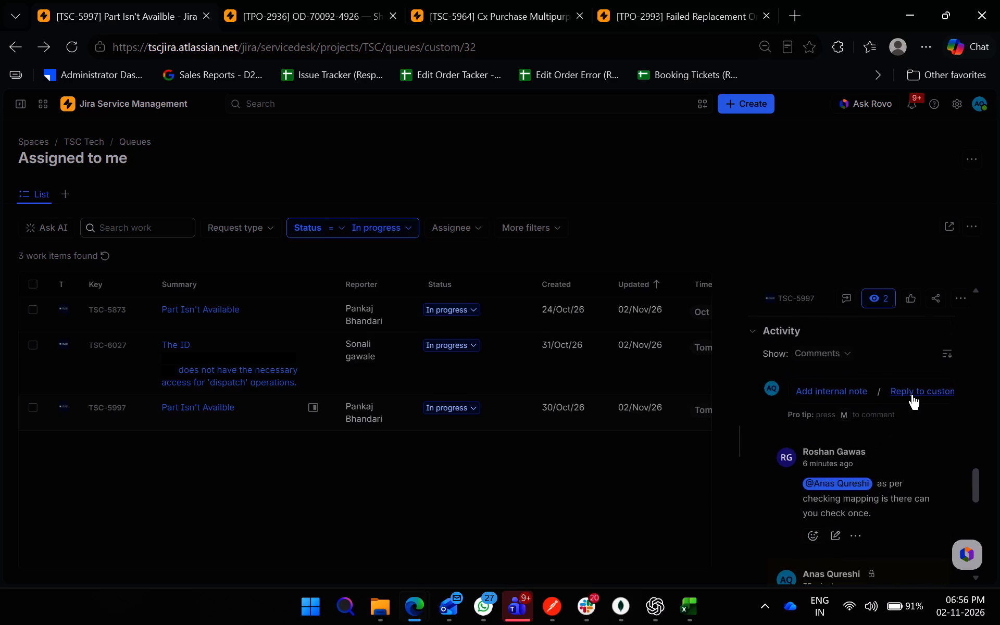
left_click(913, 394)
type("@pan")
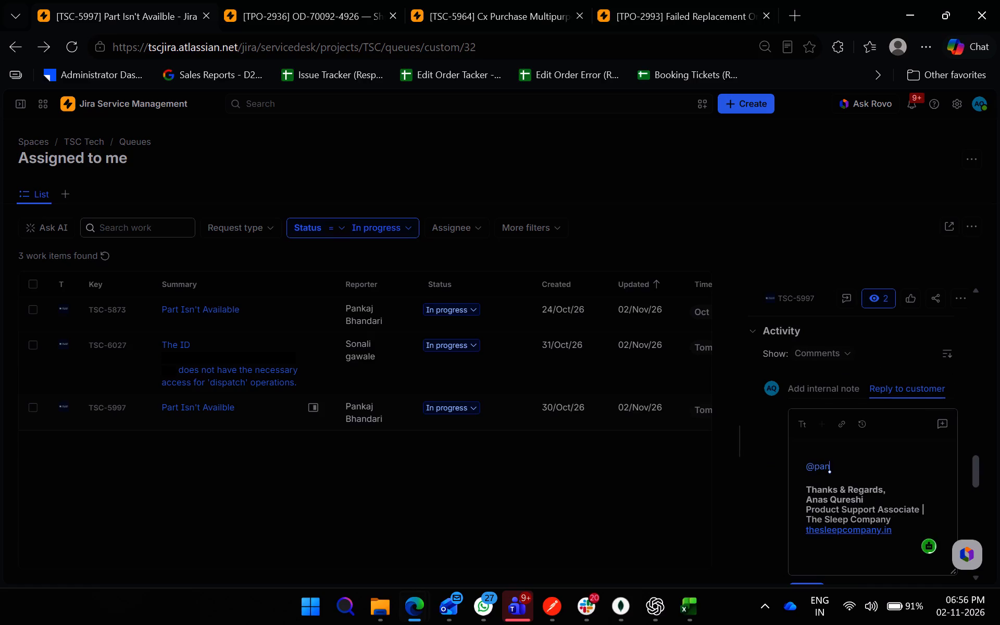
key("Tab")
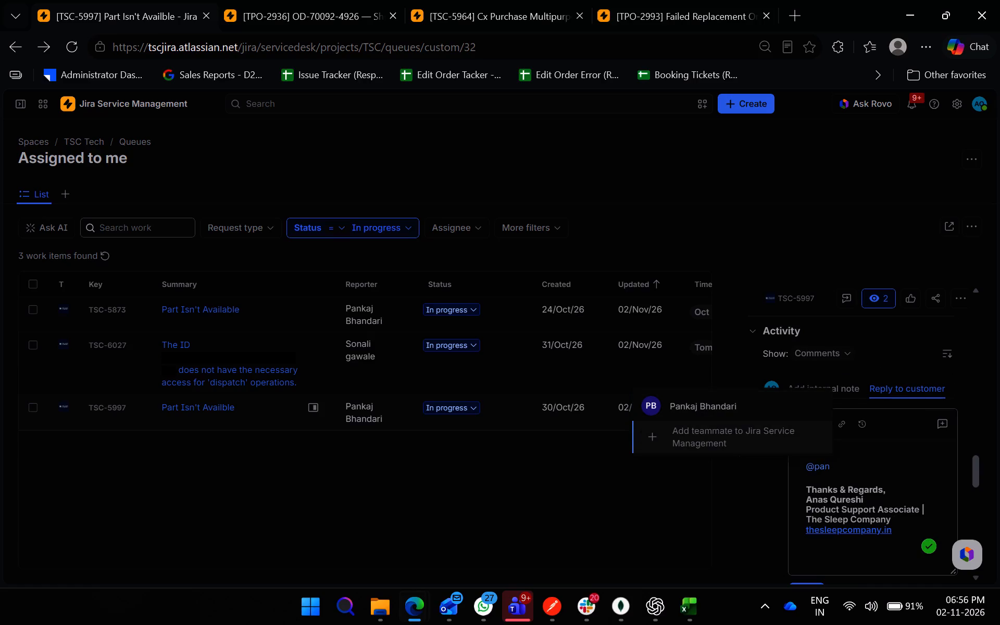
key("Up")
key("Return")
key("ctrl+v")
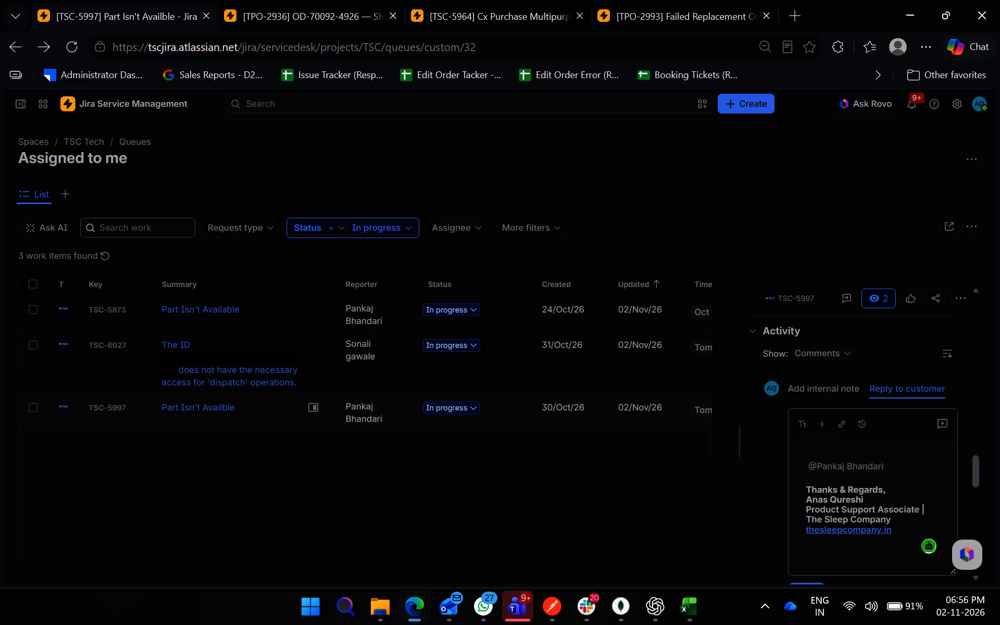
key("BackSpace")
key("BackSpace")
key("BackSpace")
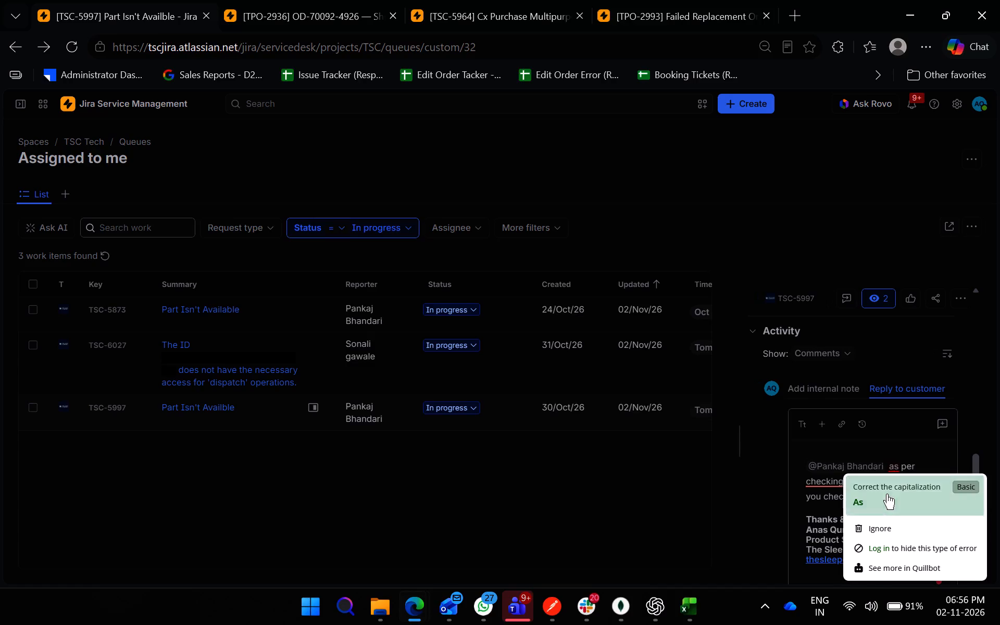
Correct the reply to "As per checking, mapping is there. Can you check once." and save it on TSC-5997.
left_click(883, 497)
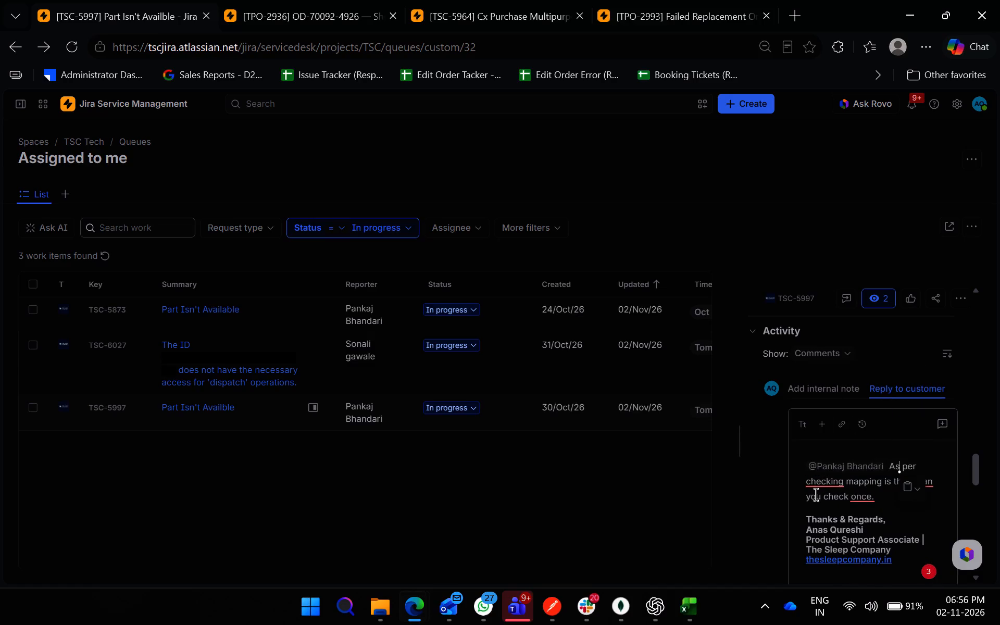
left_click(880, 398)
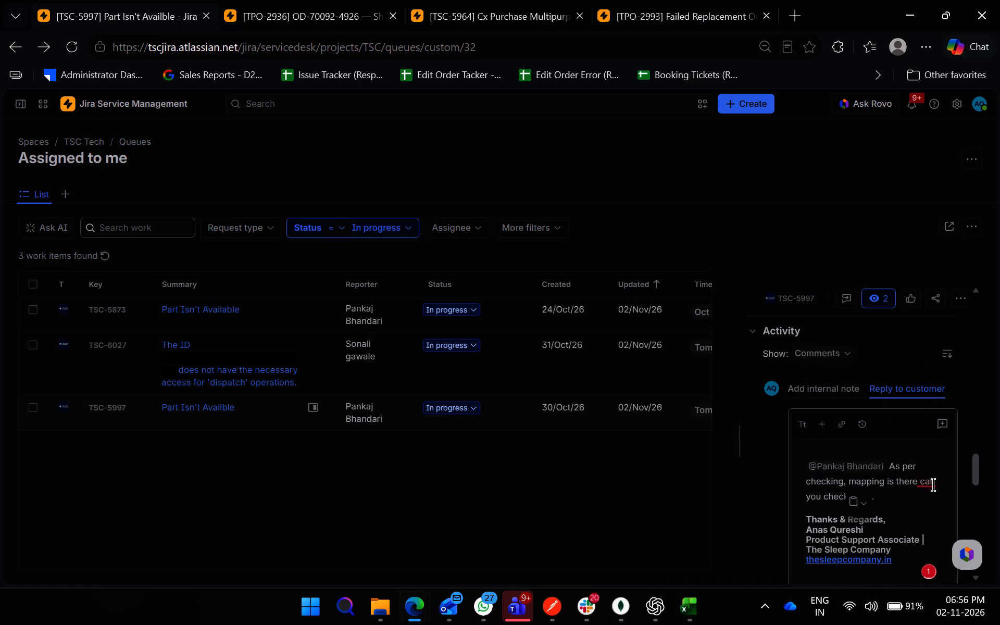
left_click(909, 387)
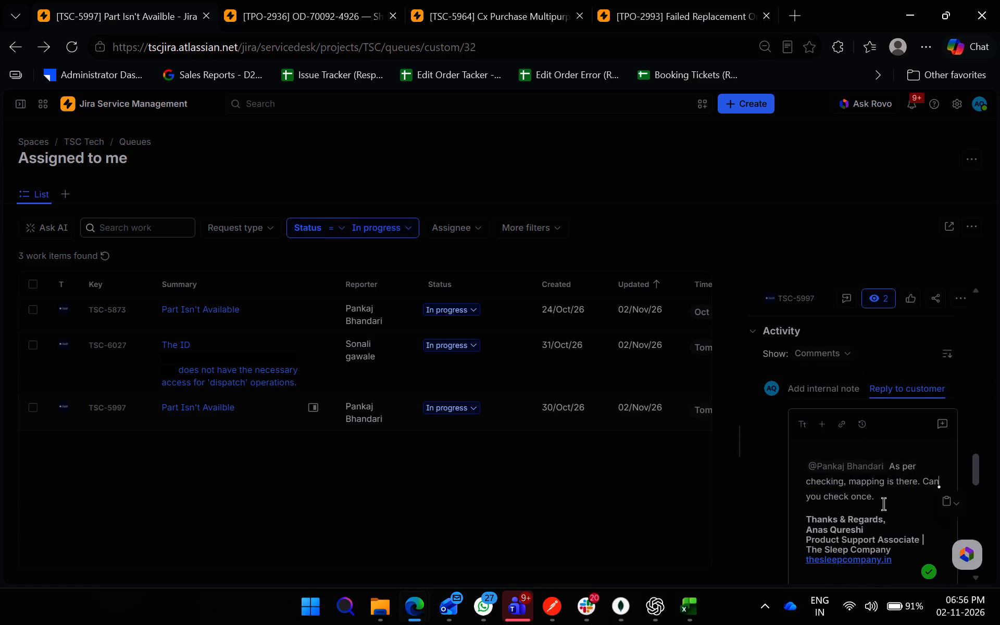
scroll(883, 504, "down", 2)
left_click(805, 546)
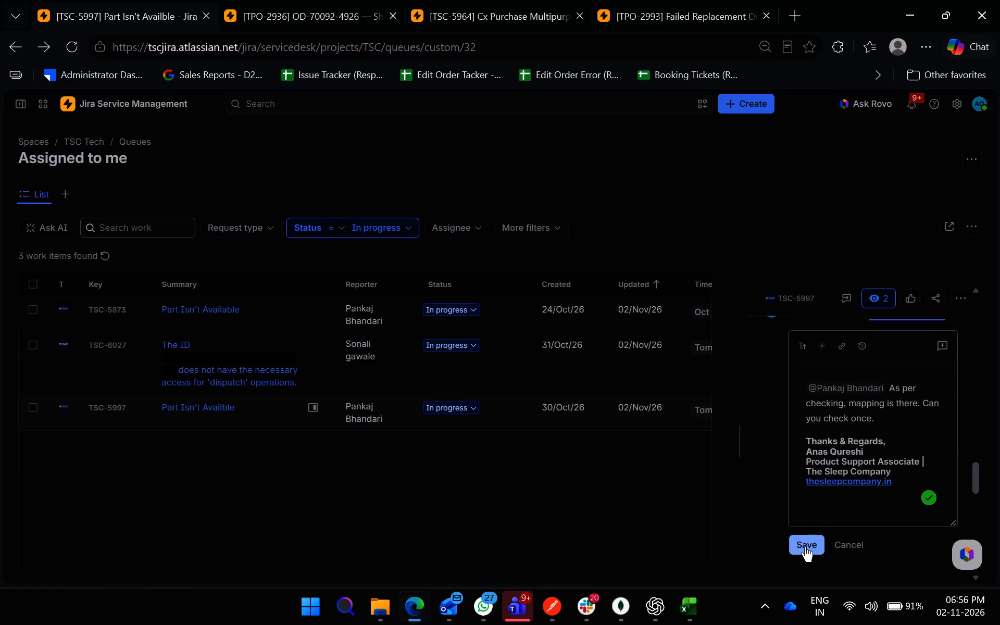
Set the status of TSC-5997 to Waiting for customer and refresh the in-progress queue.
scroll(846, 508, "up", 10)
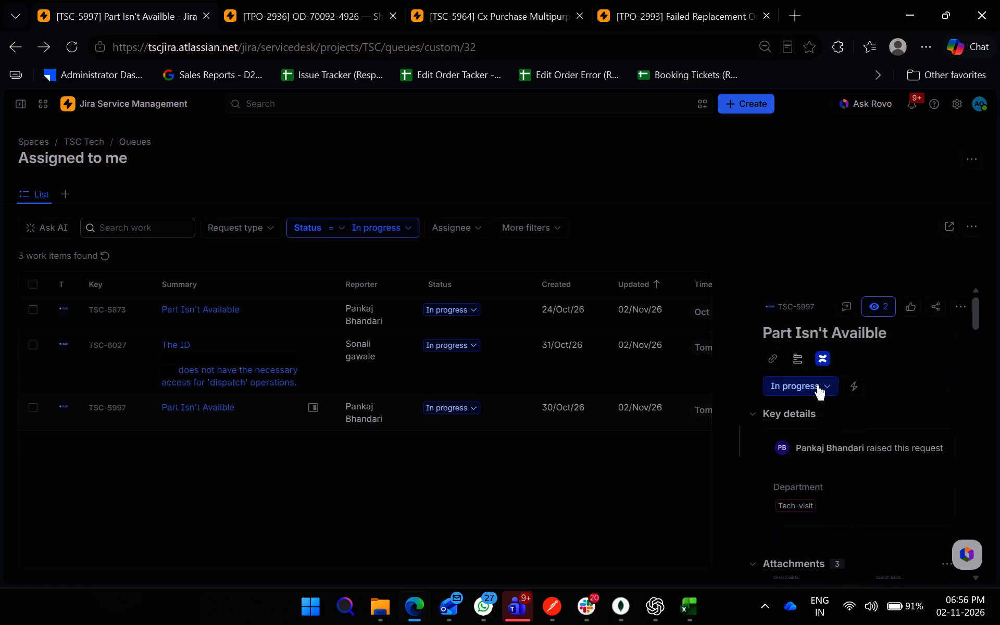
left_click(818, 384)
left_click(763, 469)
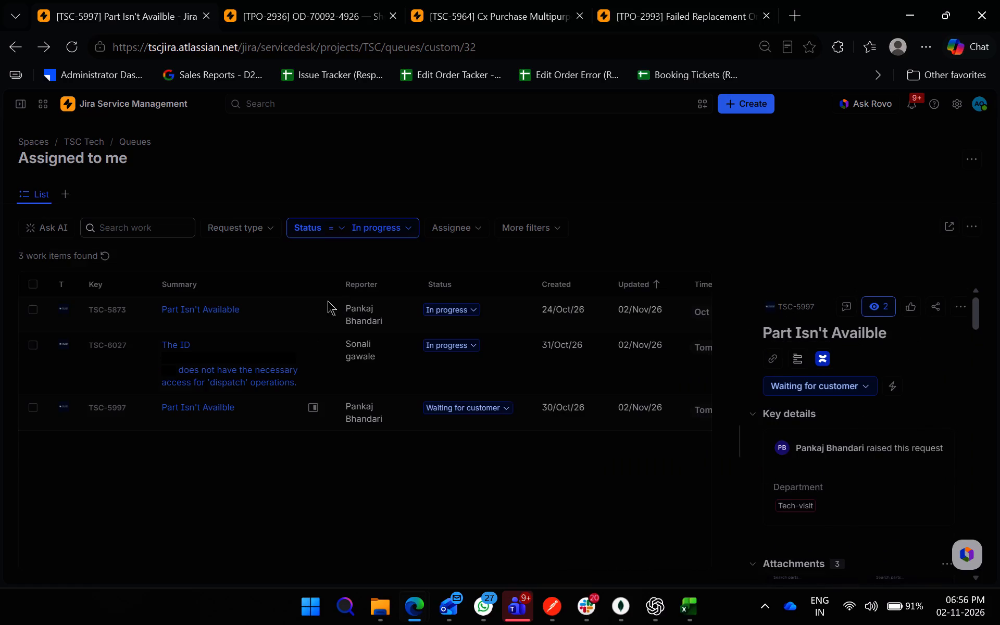
left_click(103, 258)
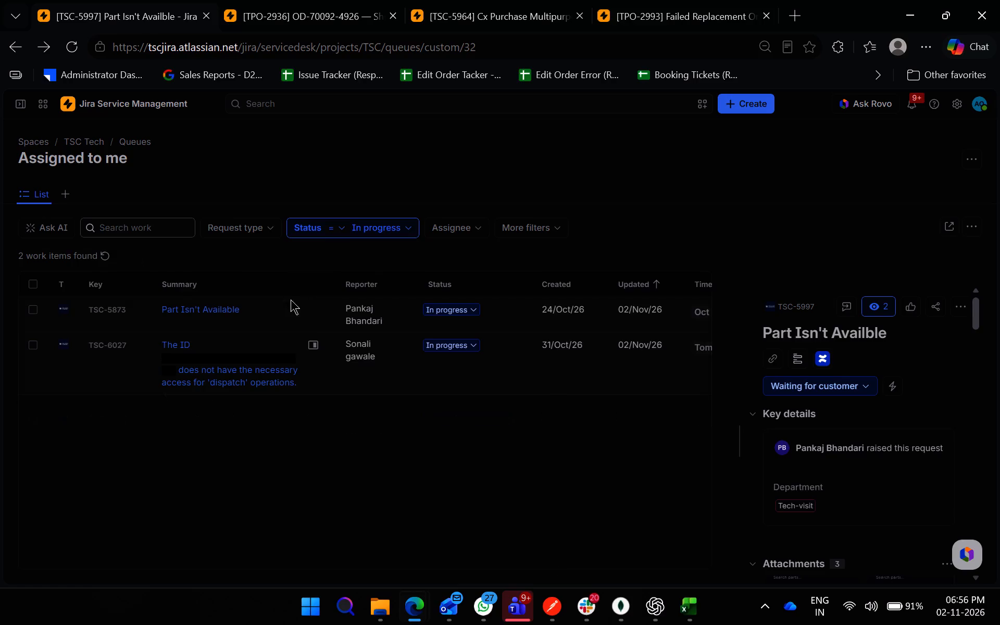
Open TSC-5873 and review its issue description, attached parts screenshot and comment history, discarding the open internal note.
left_click(312, 312)
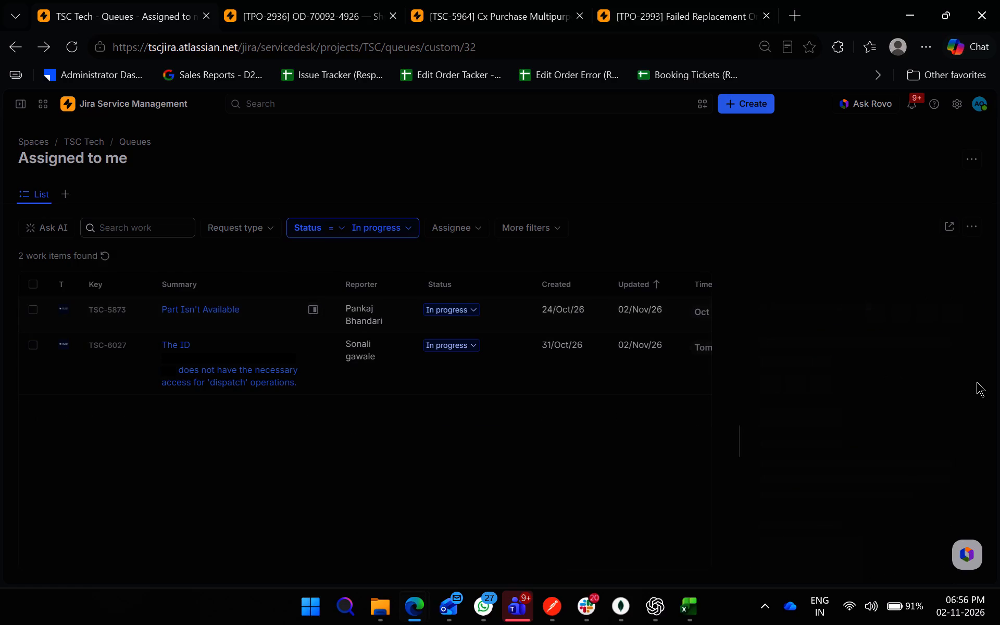
scroll(900, 494, "up", 2)
scroll(900, 494, "down", 2)
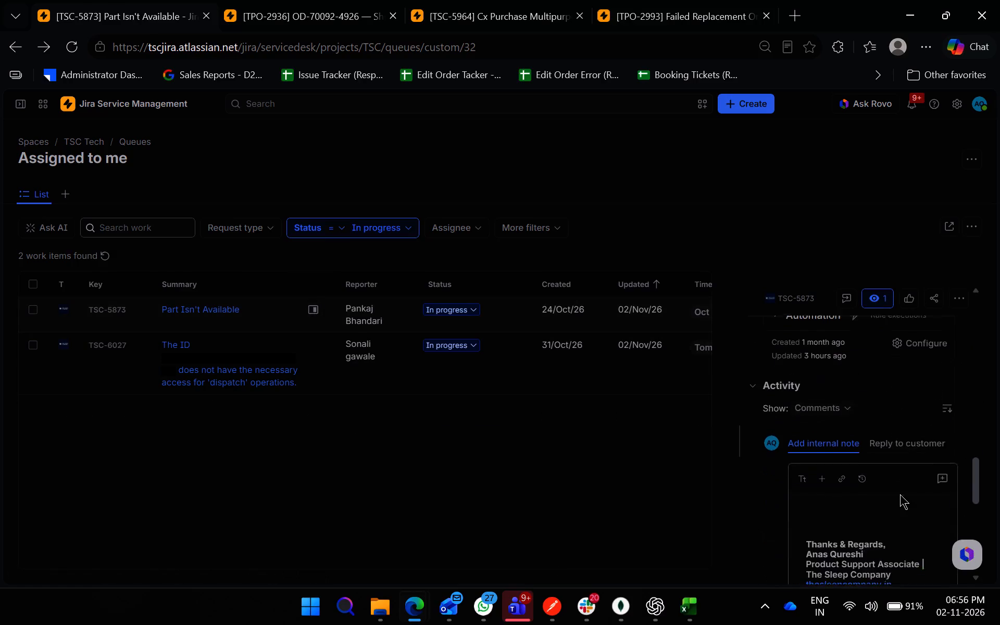
scroll(900, 494, "down", 2)
left_click(849, 367)
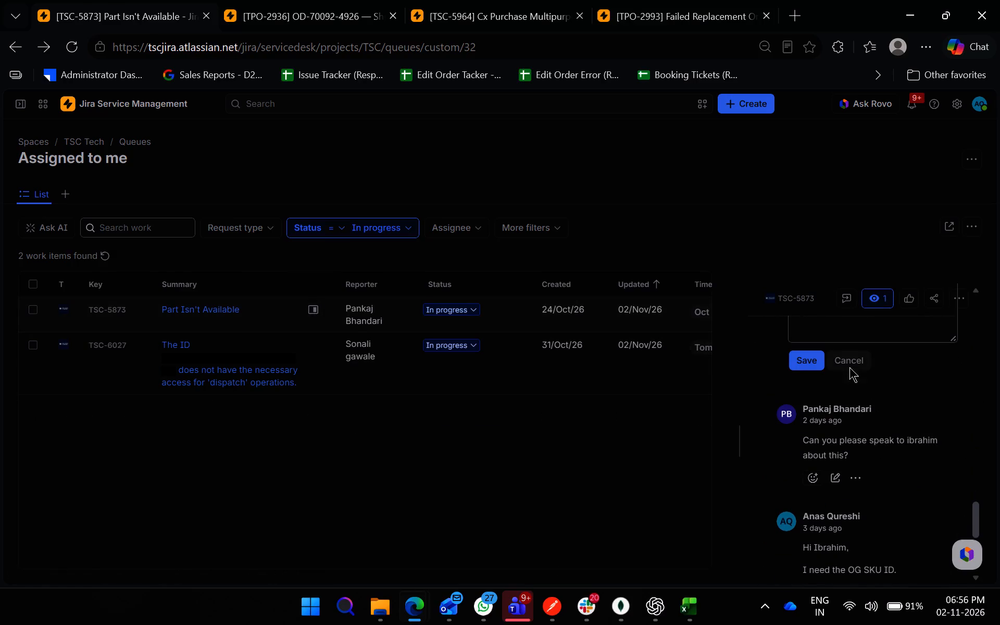
scroll(862, 430, "up", 11)
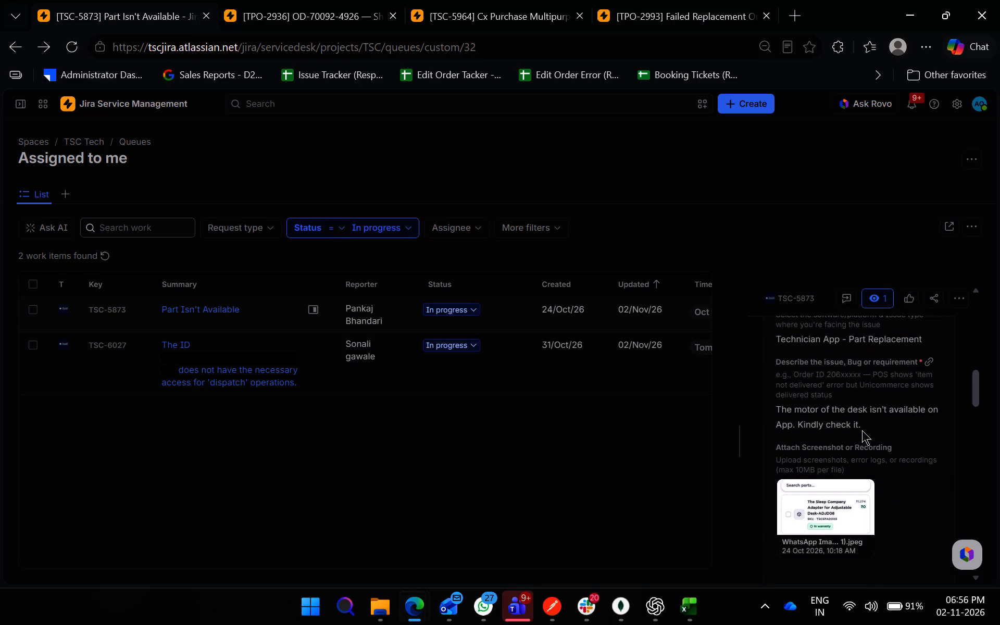
left_click(810, 502)
left_click(870, 477)
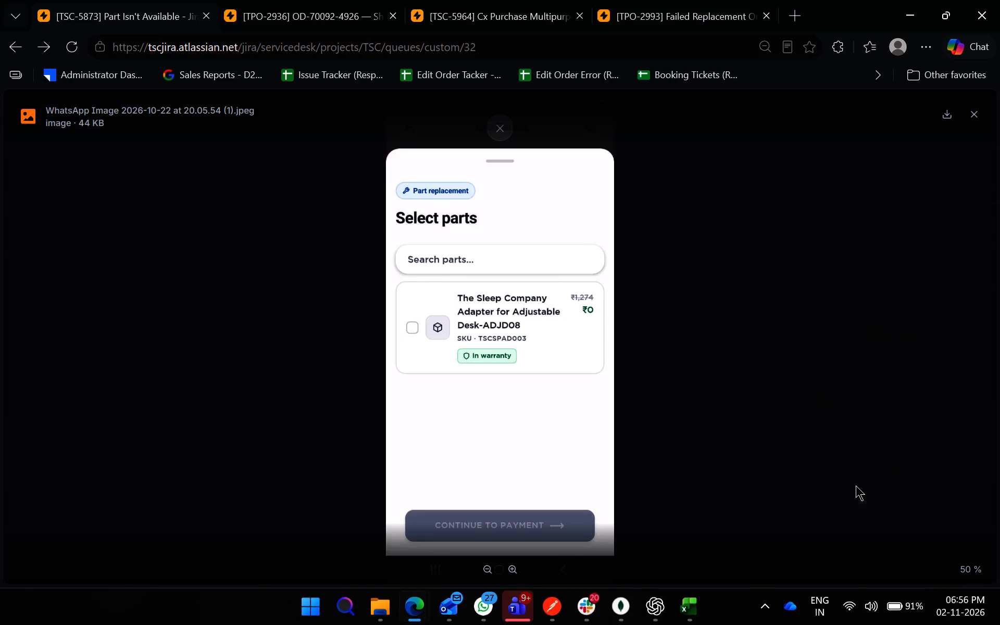
scroll(870, 477, "down", 6)
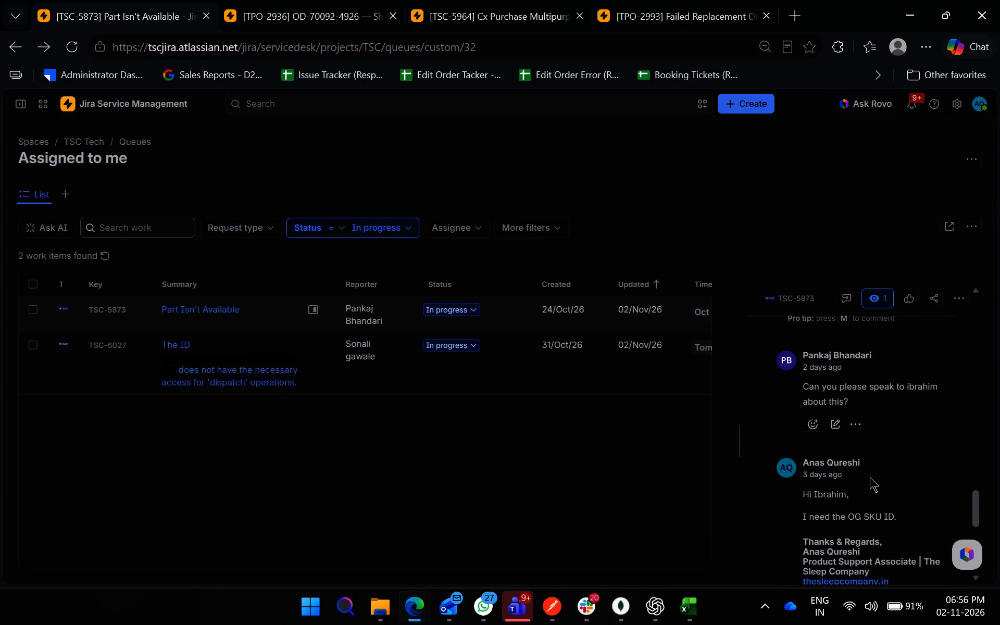
scroll(870, 477, "down", 1)
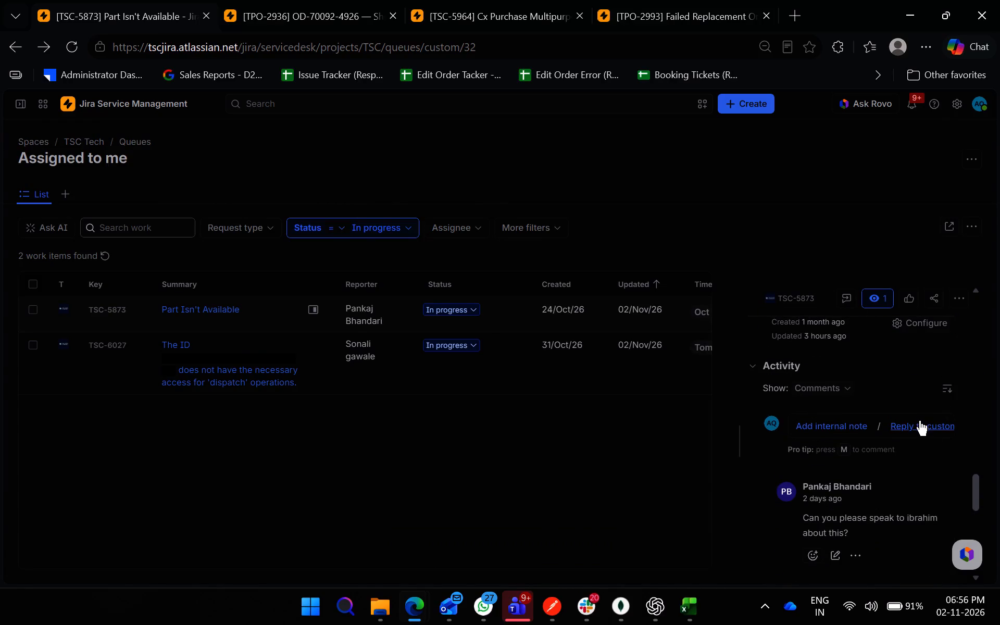
Draft a customer reply on TSC-5873 that mentions the reporter and reads "kindly share me the order ID.".
left_click(920, 422)
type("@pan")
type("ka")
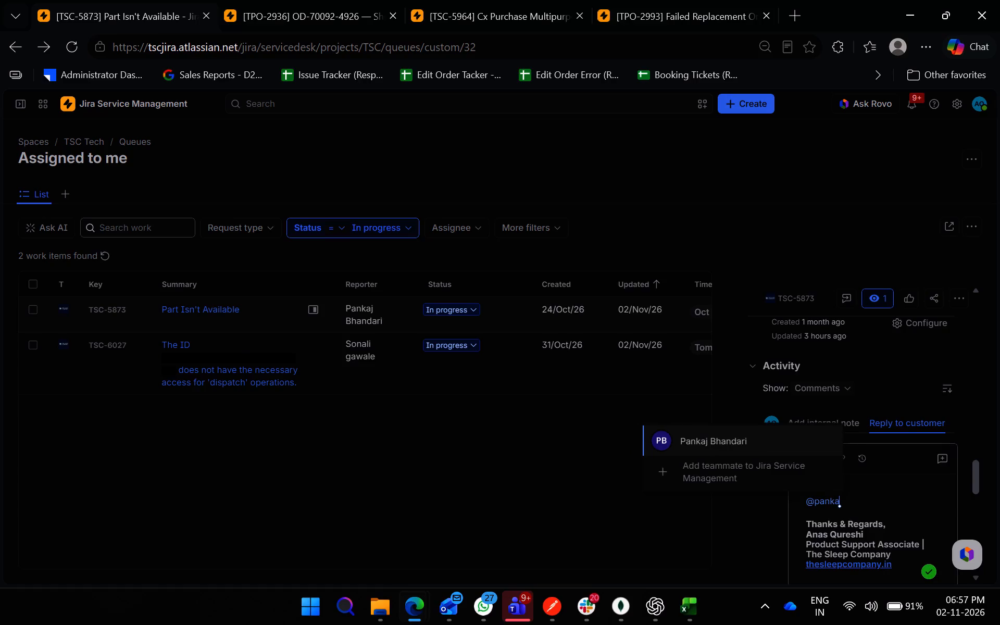
left_click(786, 443)
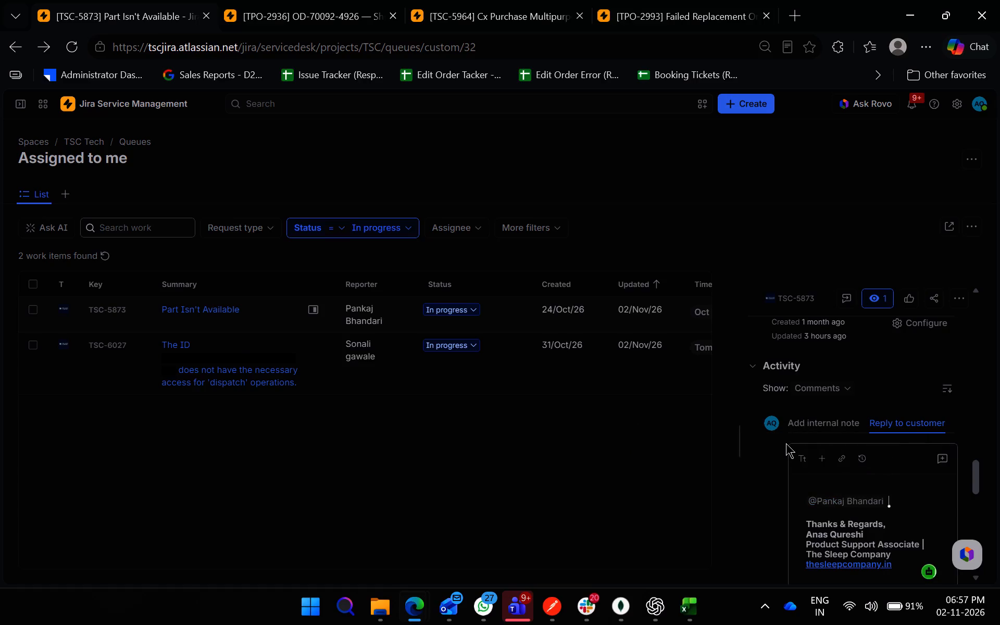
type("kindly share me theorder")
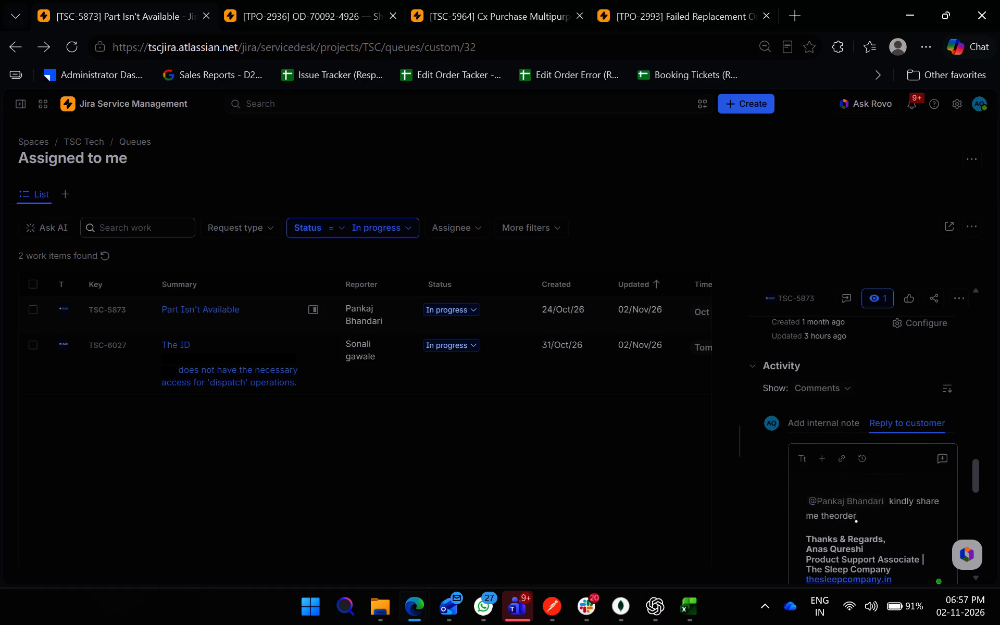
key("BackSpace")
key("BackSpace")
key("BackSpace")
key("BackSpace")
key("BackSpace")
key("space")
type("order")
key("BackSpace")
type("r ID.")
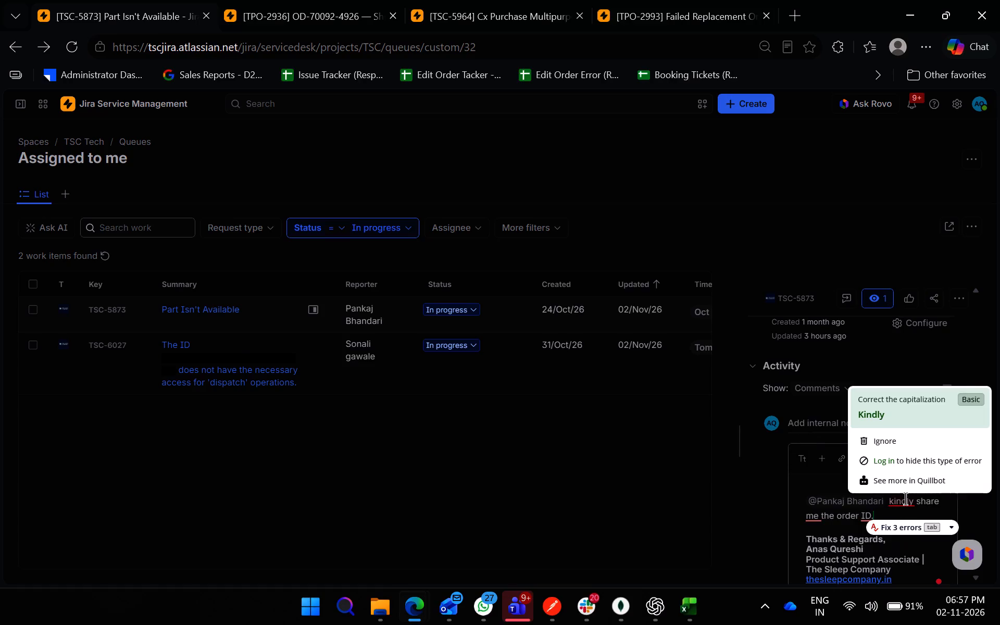
Correct the TSC-5873 reply to "Kindly share the order ID with me." and save it.
left_click(898, 417)
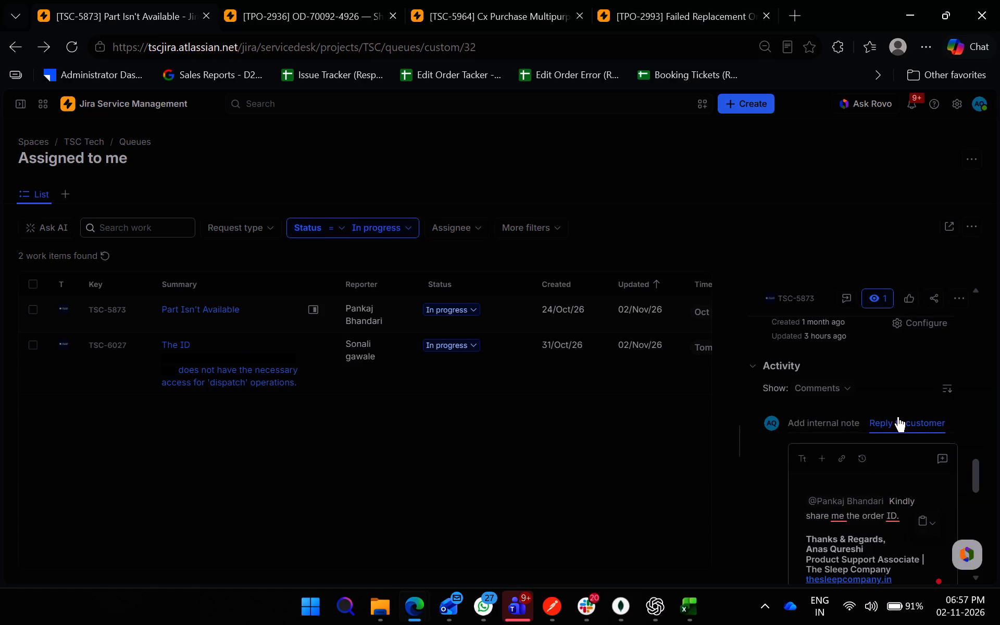
scroll(898, 417, "down", 1)
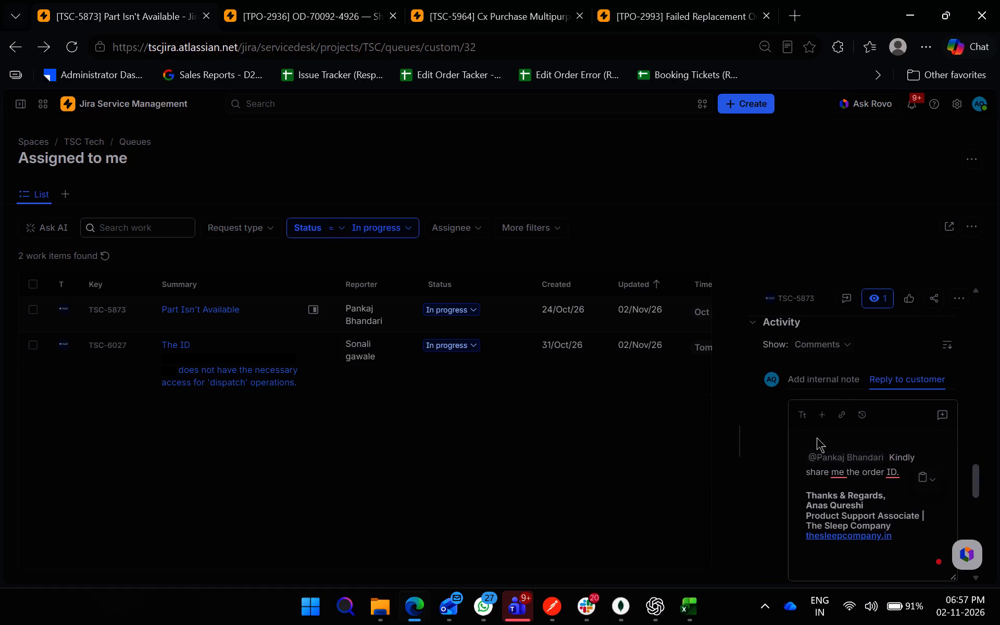
left_click(868, 394)
left_click(922, 371)
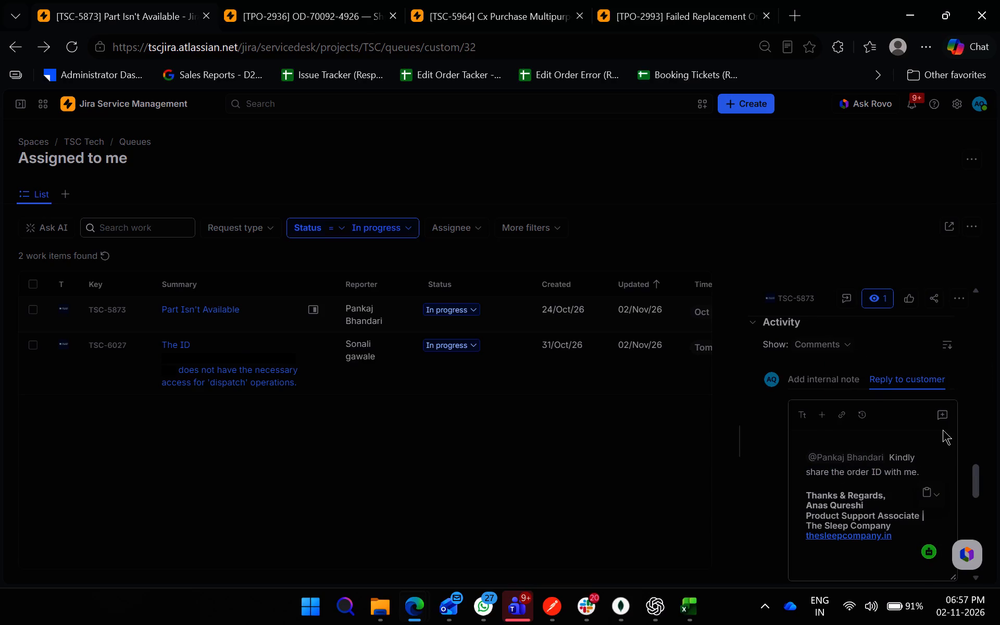
scroll(943, 430, "down", 1)
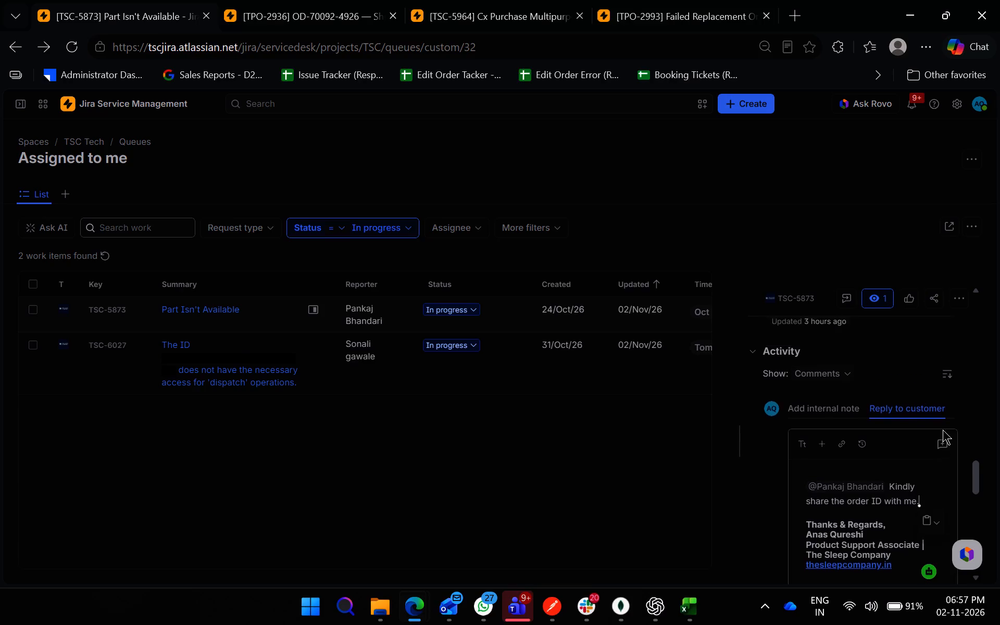
scroll(943, 430, "down", 1)
left_click(809, 531)
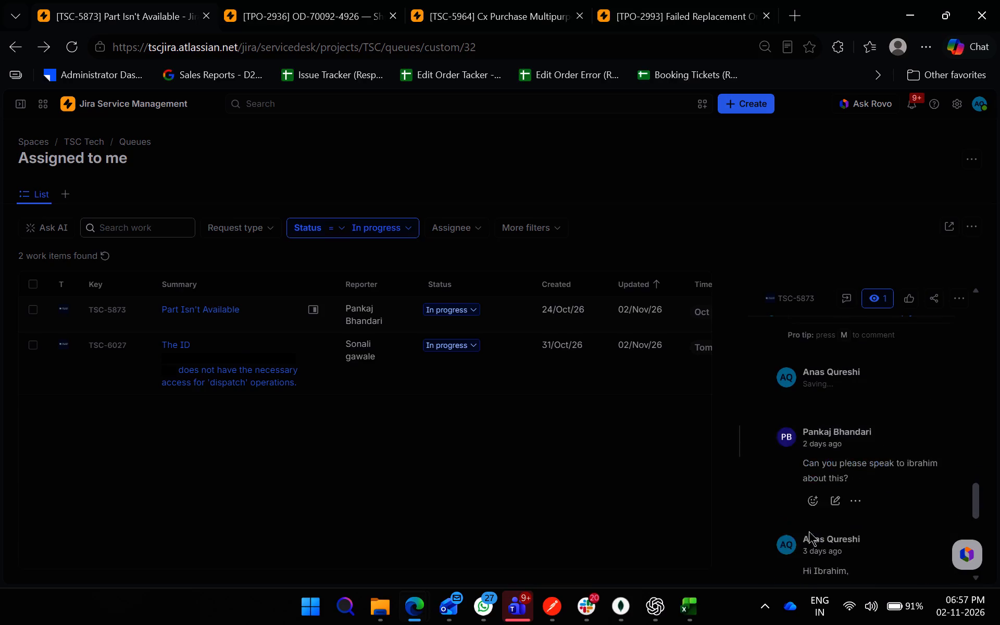
Set the status of TSC-5873 to Waiting for customer and refresh the in-progress queue.
scroll(878, 457, "up", 7)
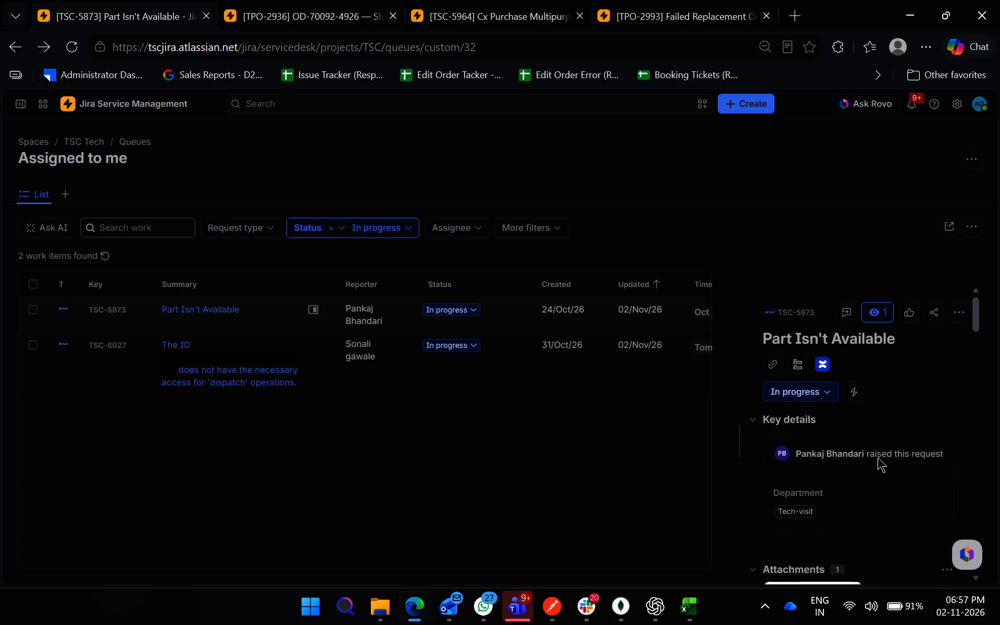
scroll(815, 420, "up", 3)
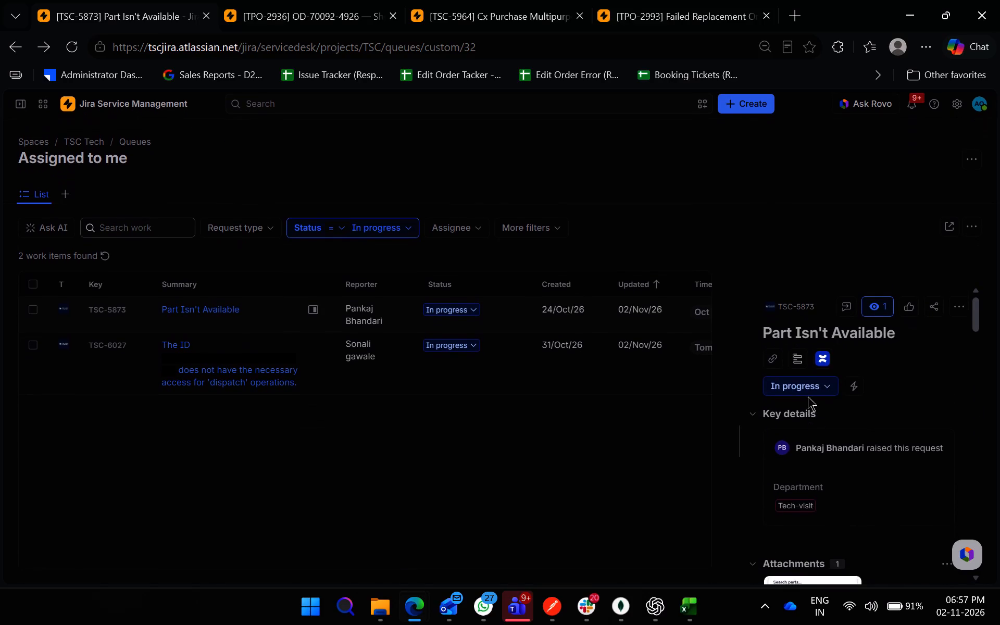
left_click(802, 393)
left_click(728, 466)
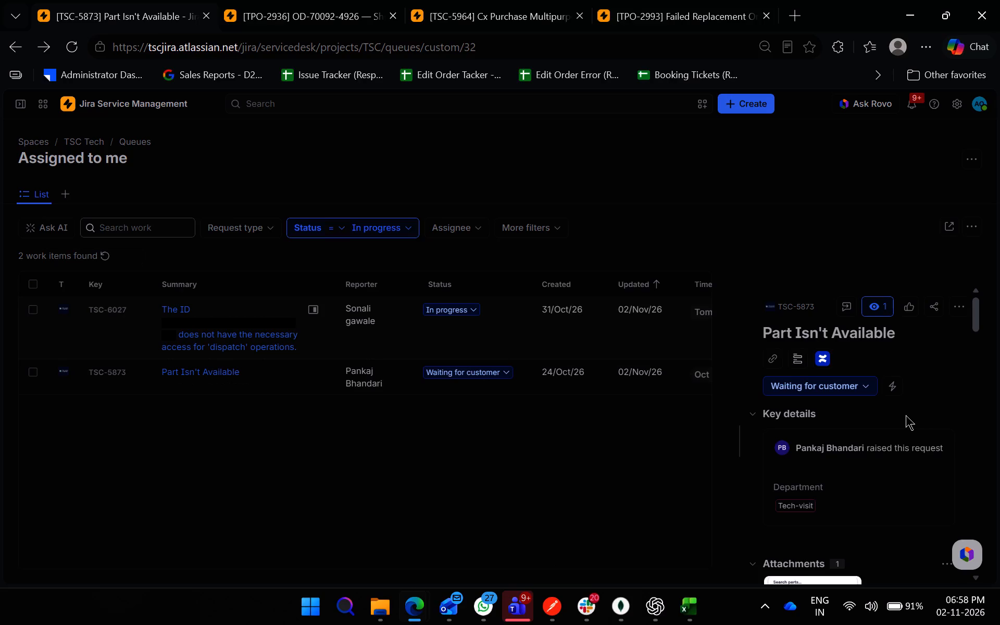
left_click(906, 415)
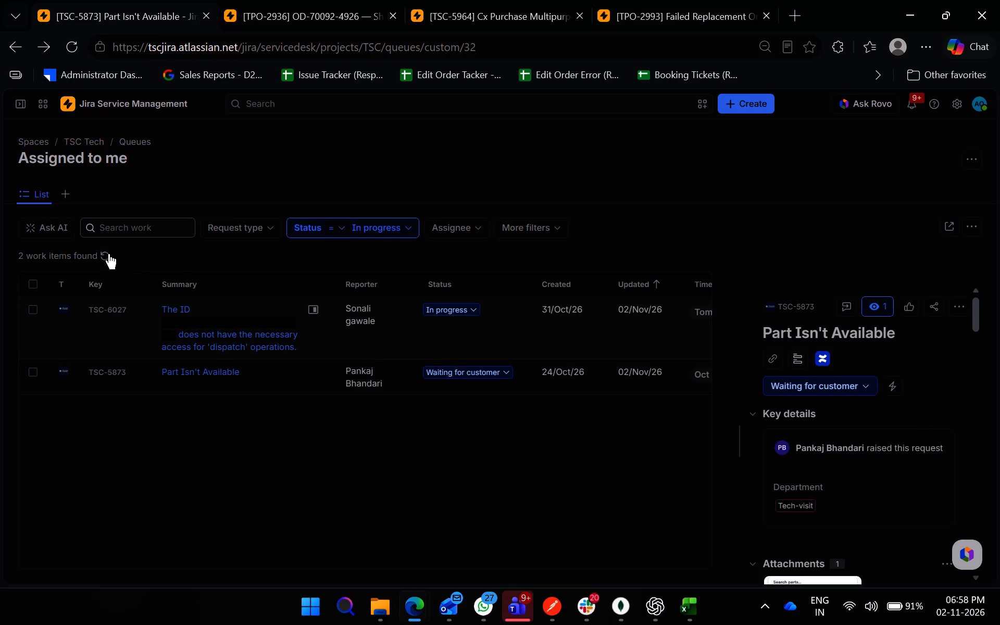
left_click(109, 254)
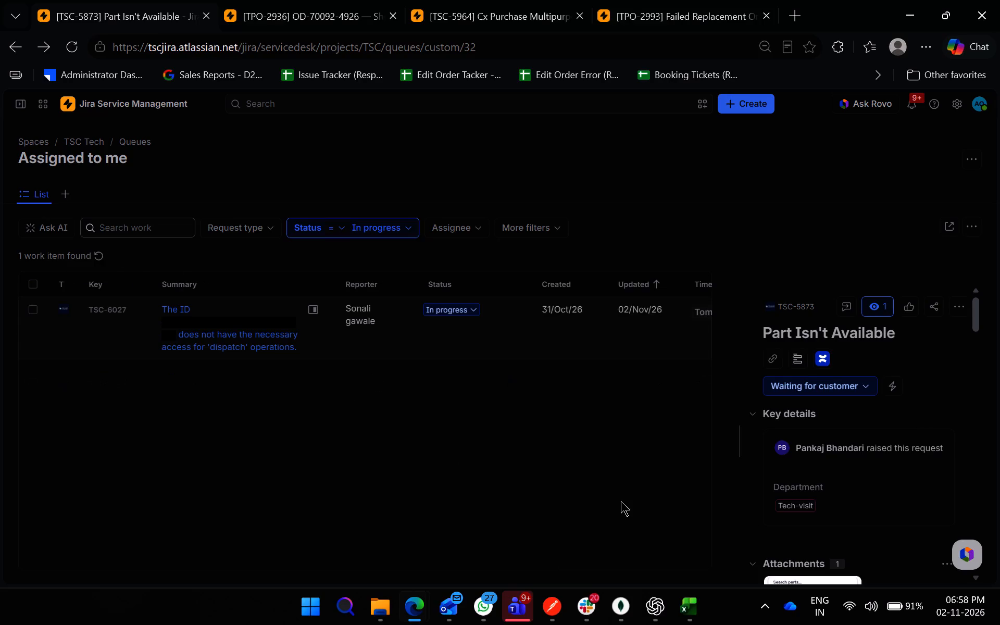
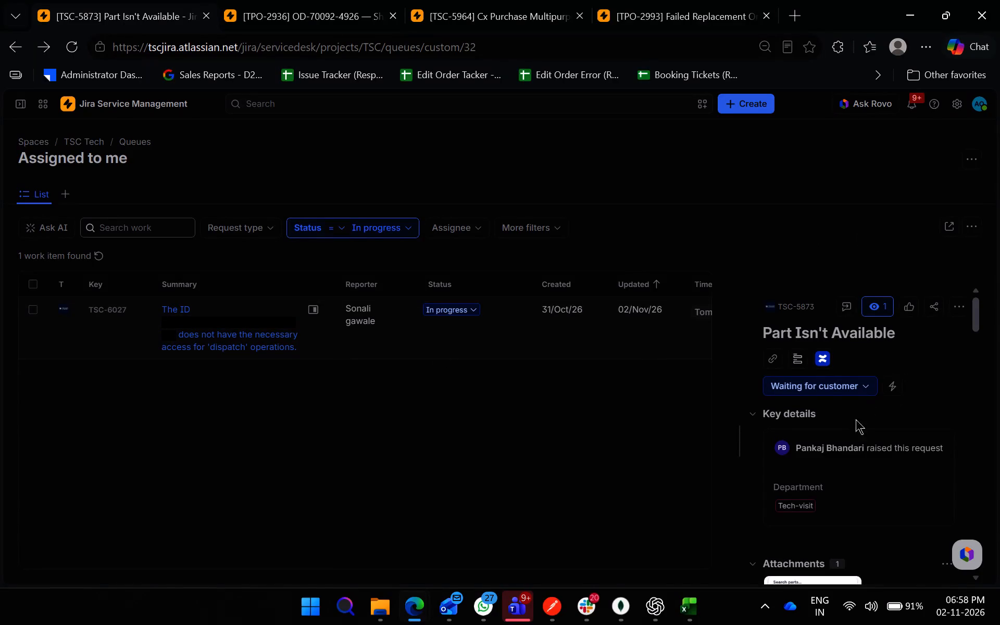
Check the posted reply in the TSC-5873 comment thread and refresh the in-progress queue.
scroll(866, 448, "down", 8)
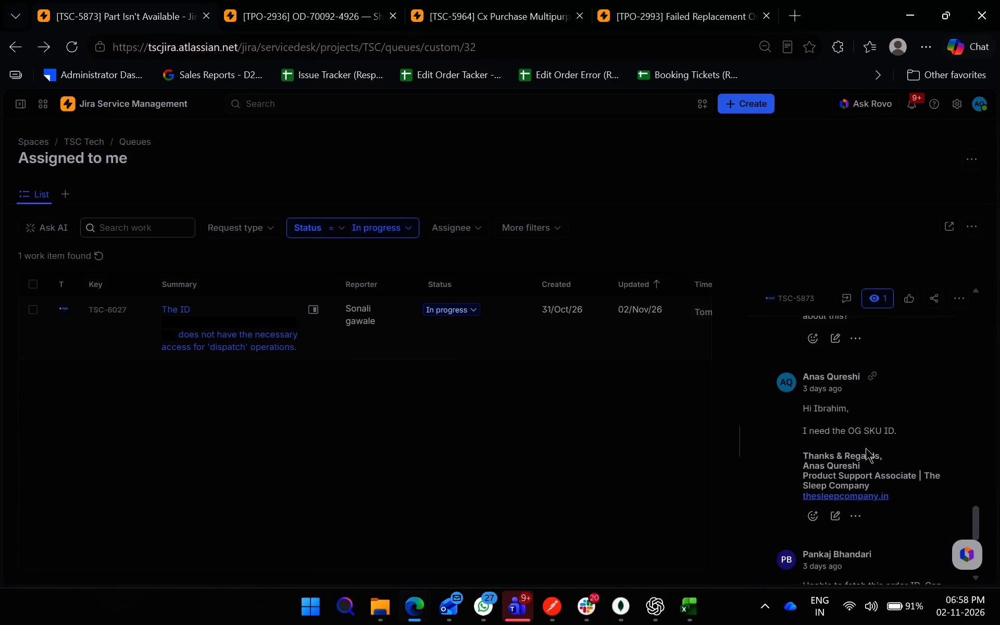
scroll(866, 448, "up", 3)
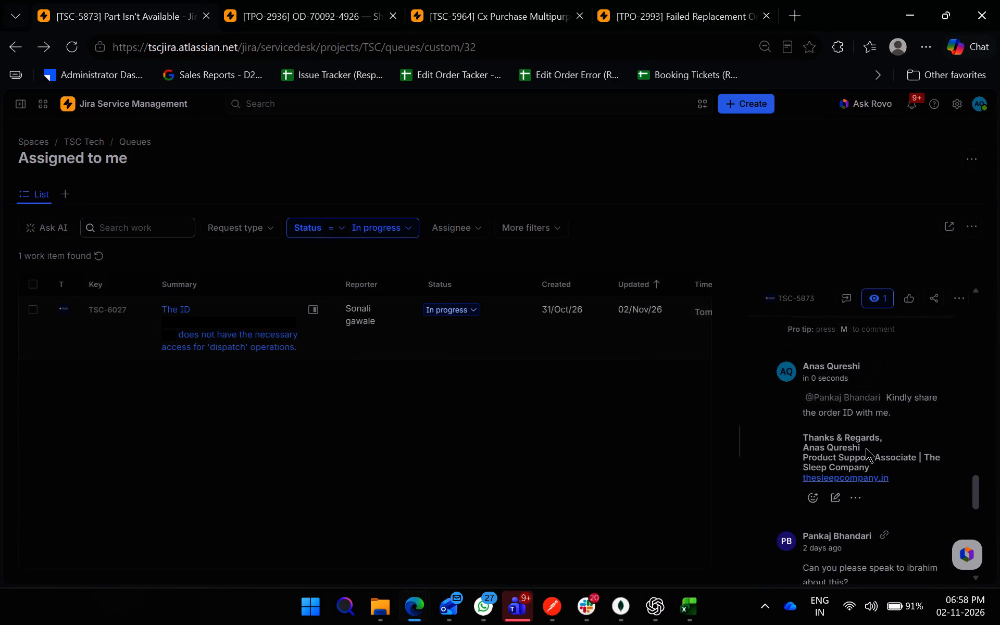
scroll(866, 448, "up", 1)
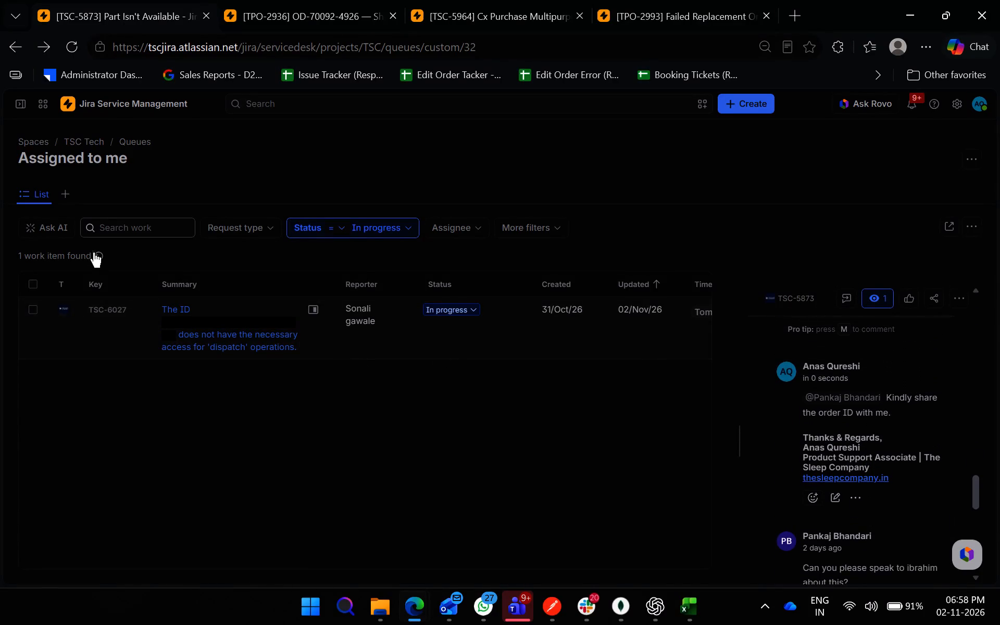
left_click(93, 252)
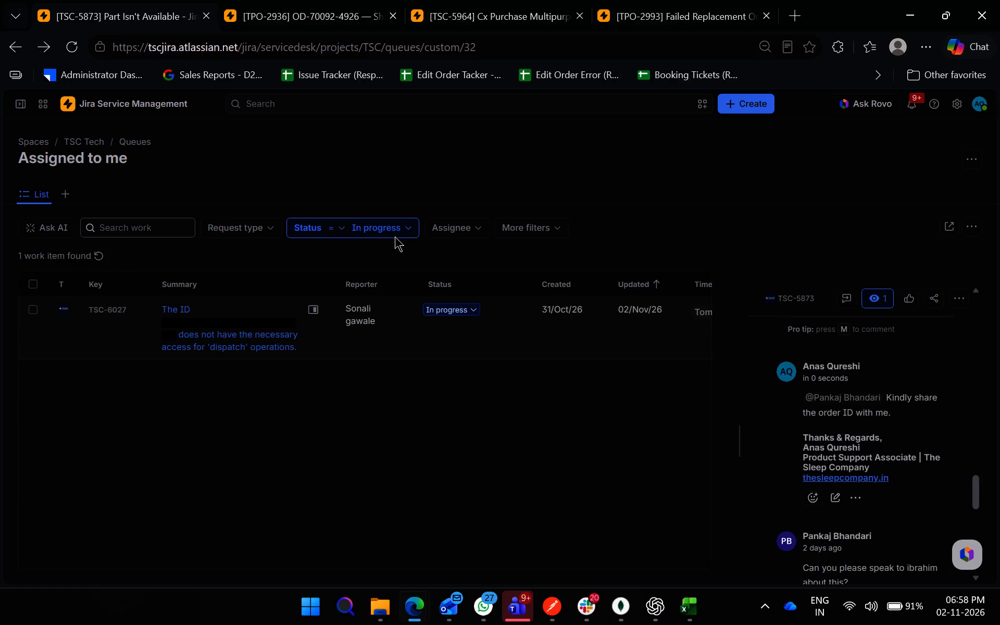
Remove In progress from the Status filter of the Assigned to me queue.
left_click(396, 230)
left_click(298, 313)
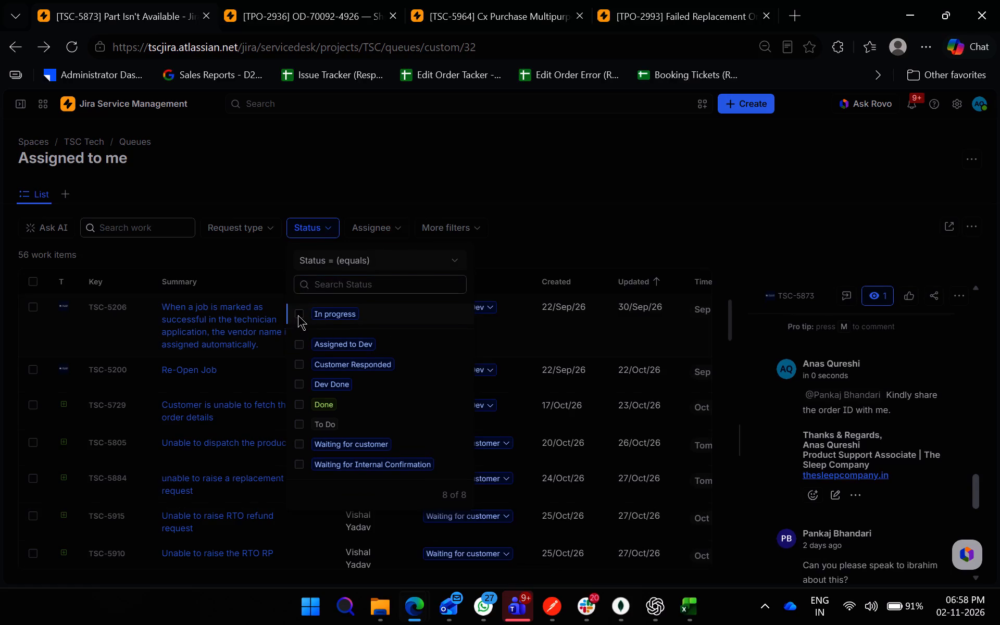
left_click(298, 315)
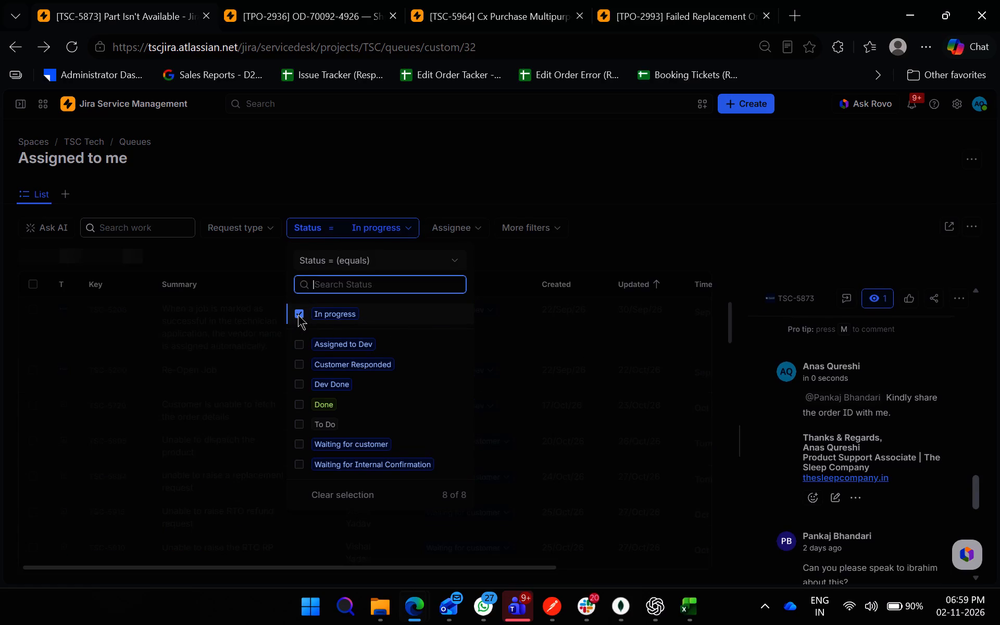
left_click(298, 315)
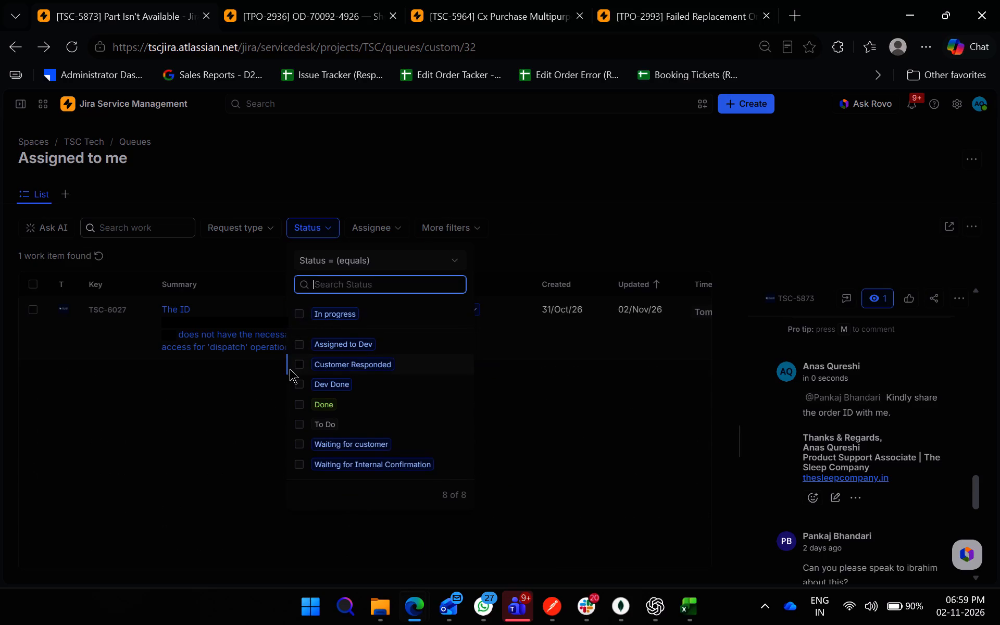